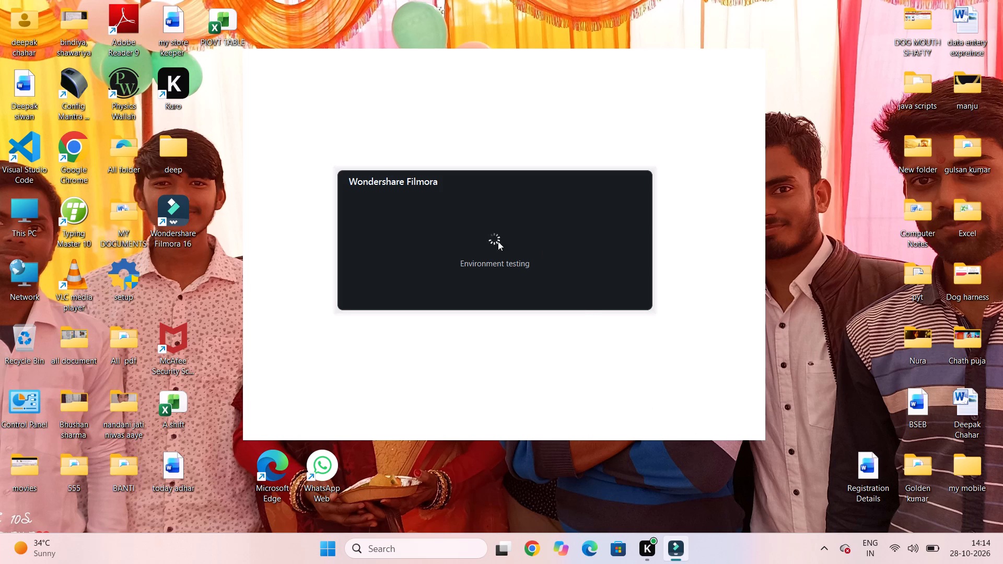
Launch Wondershare Filmora 16 from the desktop and get past the introductory New Project tip.
{"action": "double_click", "coordinate": [174, 216]}
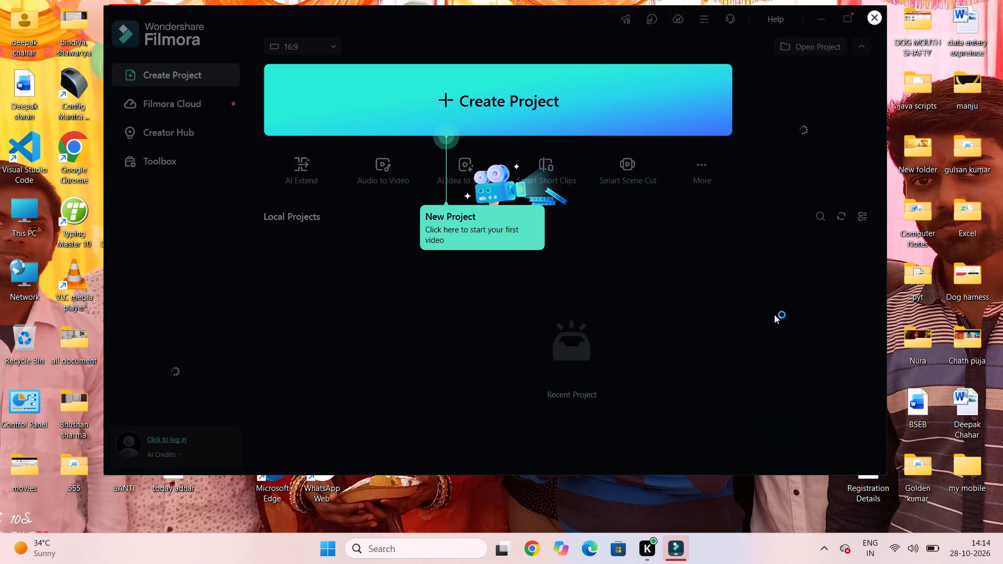
{"action": "left_click", "coordinate": [499, 226]}
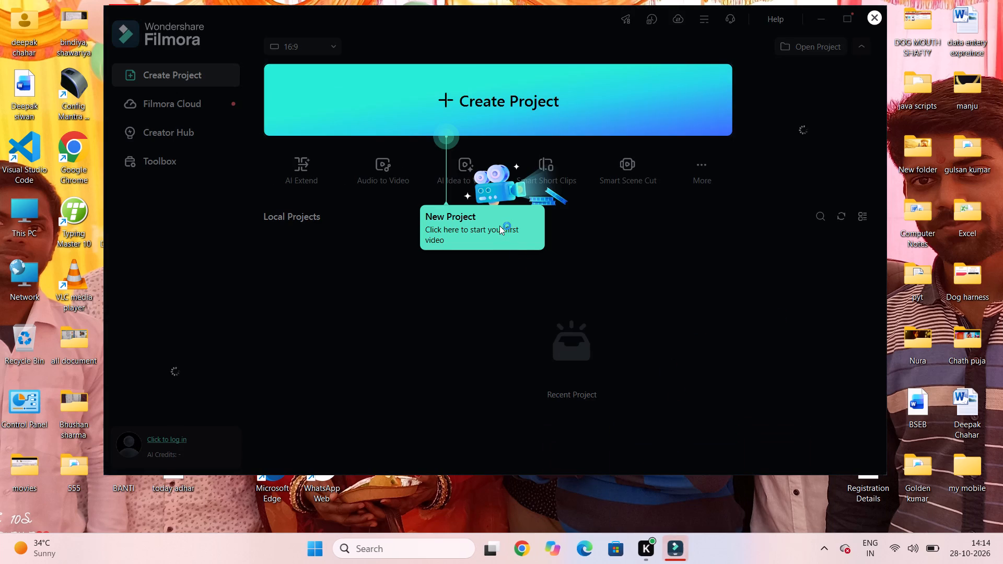
{"action": "left_click", "coordinate": [453, 117]}
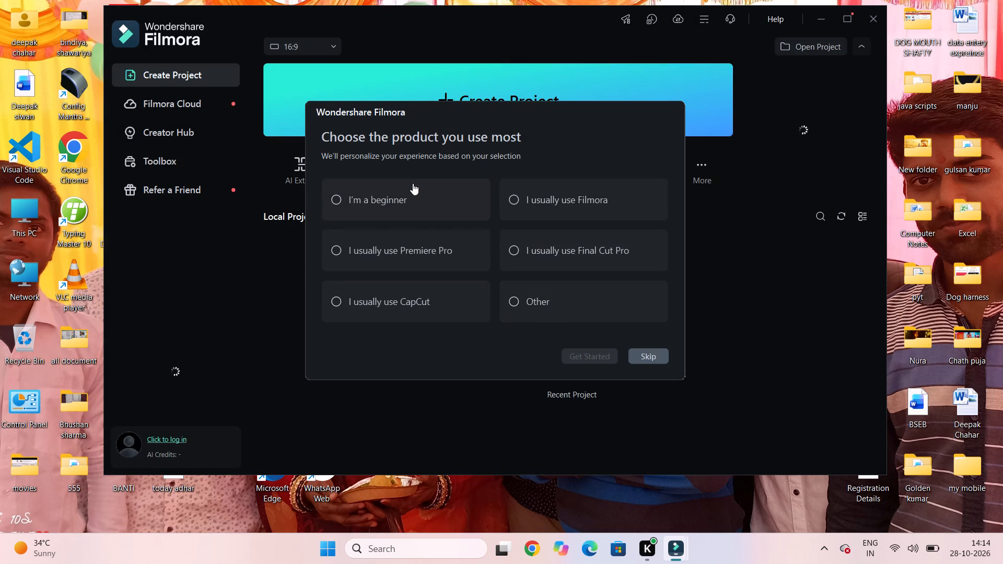
Answer the personalization questions with "I'm a beginner" as experience and "Create daily life vlogs" as the creative goal.
{"action": "left_click", "coordinate": [406, 202]}
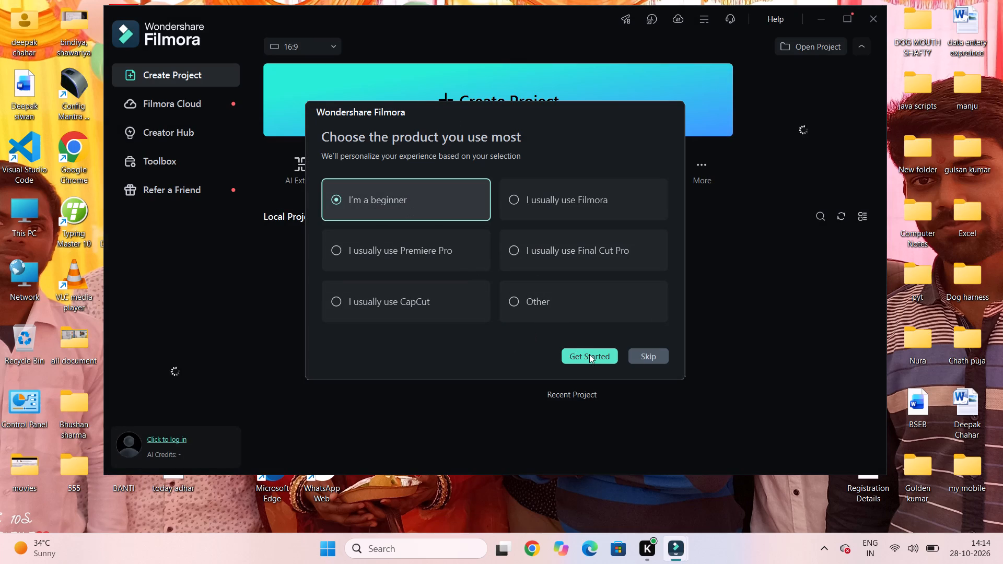
{"action": "left_click", "coordinate": [593, 356]}
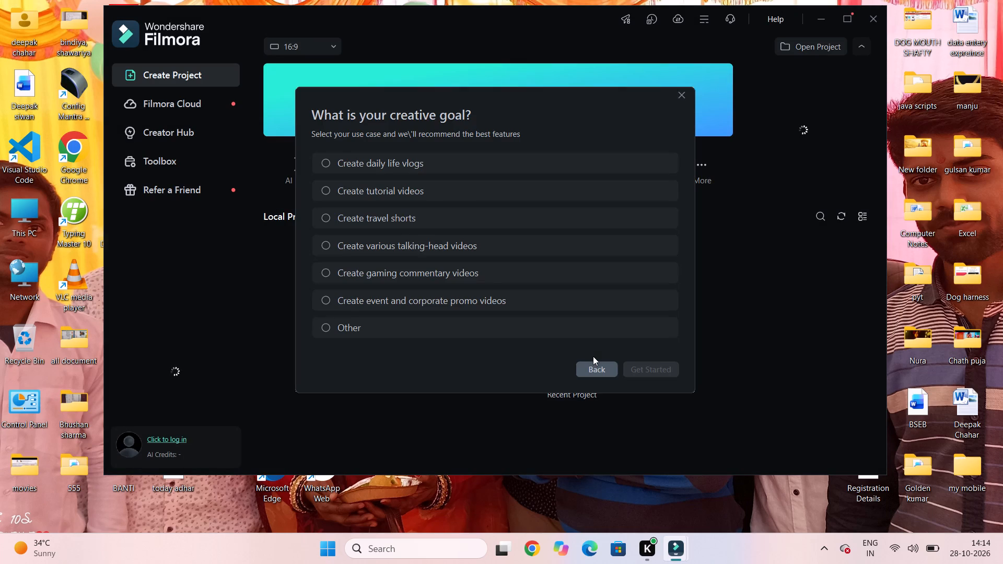
{"action": "left_click", "coordinate": [375, 162]}
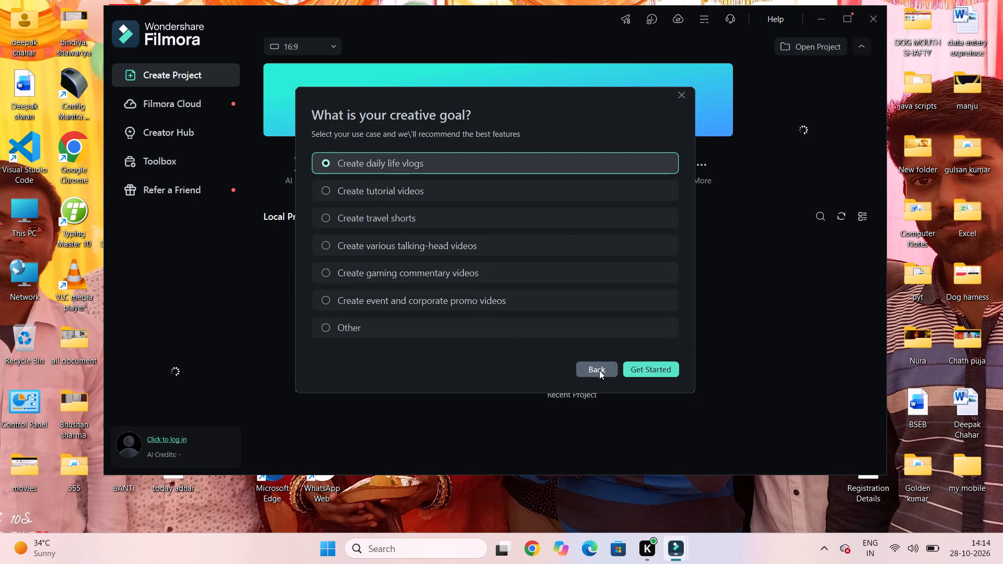
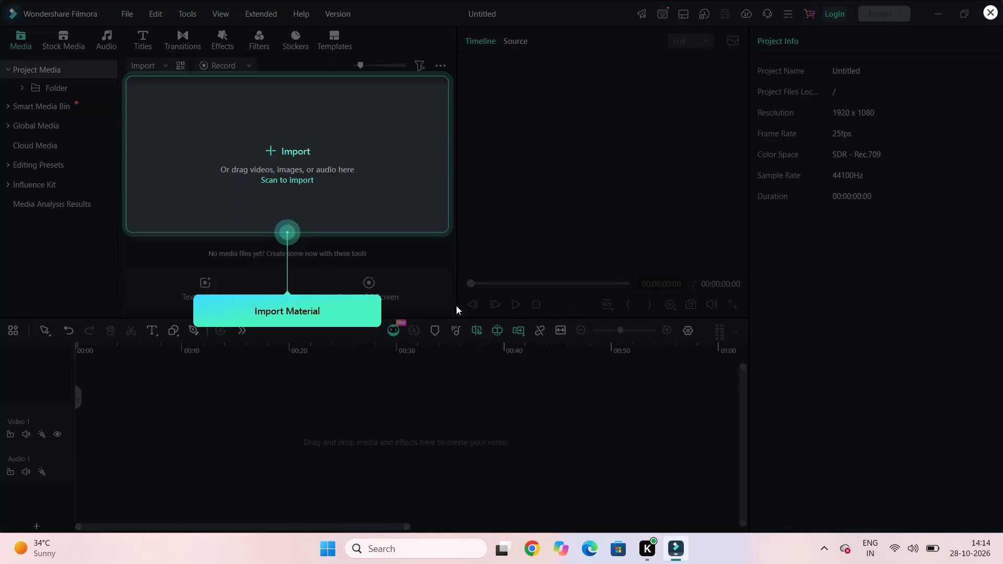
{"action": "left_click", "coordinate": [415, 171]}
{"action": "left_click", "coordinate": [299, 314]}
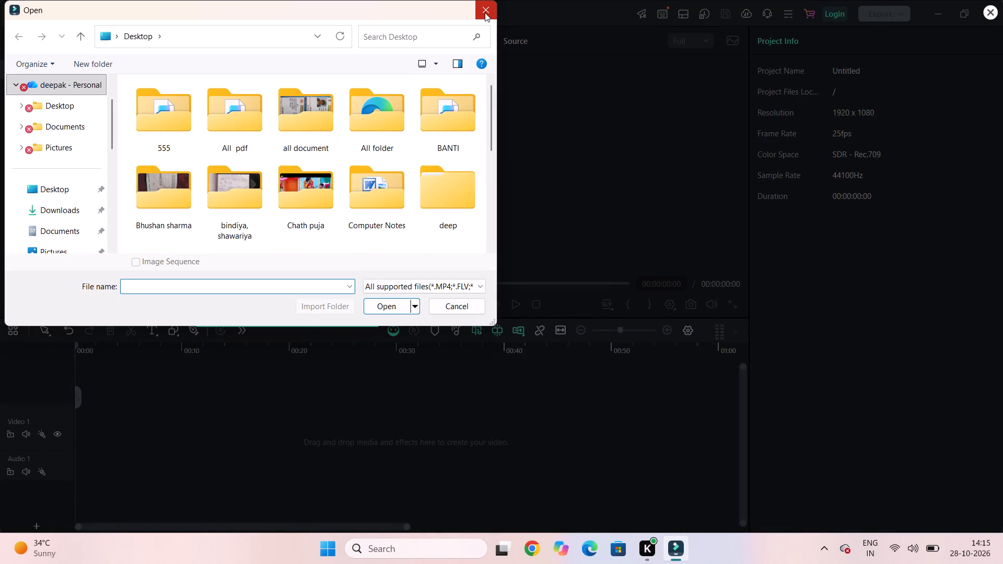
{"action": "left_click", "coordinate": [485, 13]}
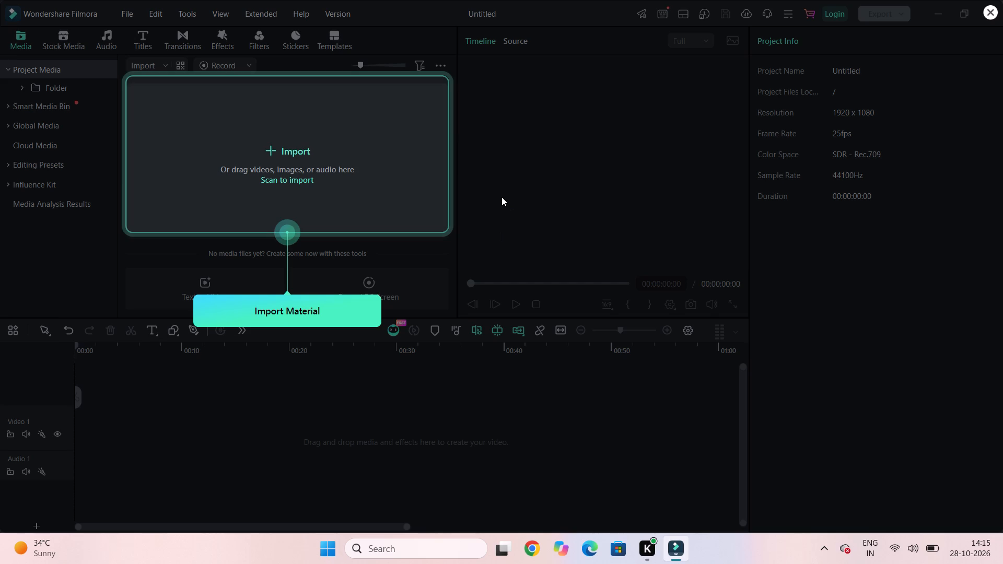
Dismiss the Import Material guide overlay and the Filmora Walkthrough restart tip to free the editing workspace.
{"action": "left_click", "coordinate": [501, 197]}
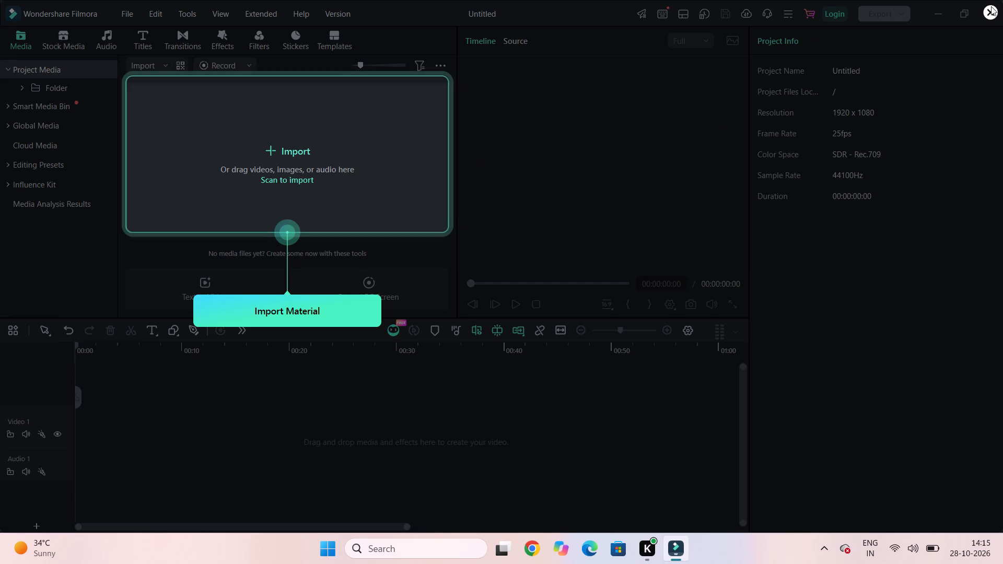
{"action": "left_click", "coordinate": [991, 6]}
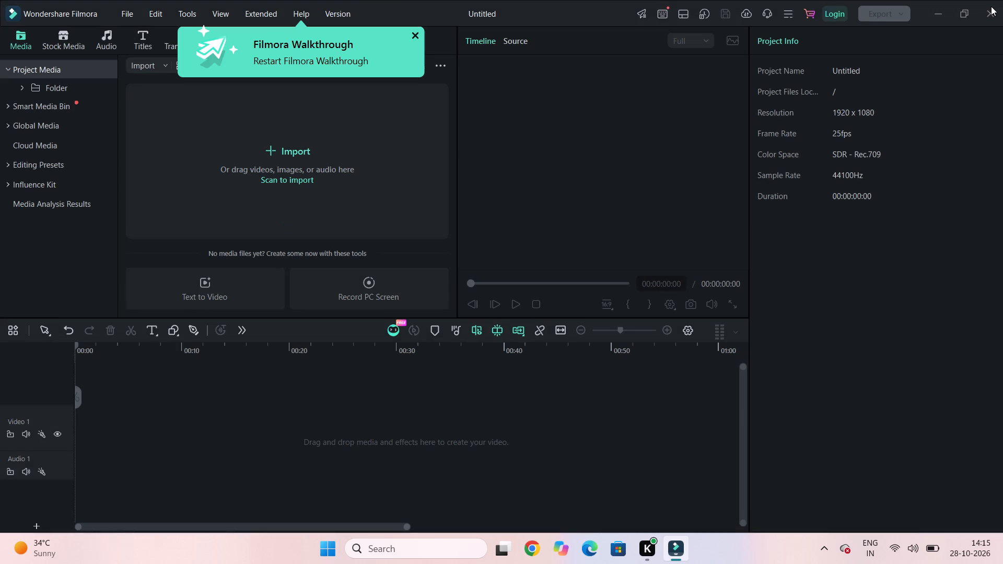
{"action": "left_click", "coordinate": [416, 33]}
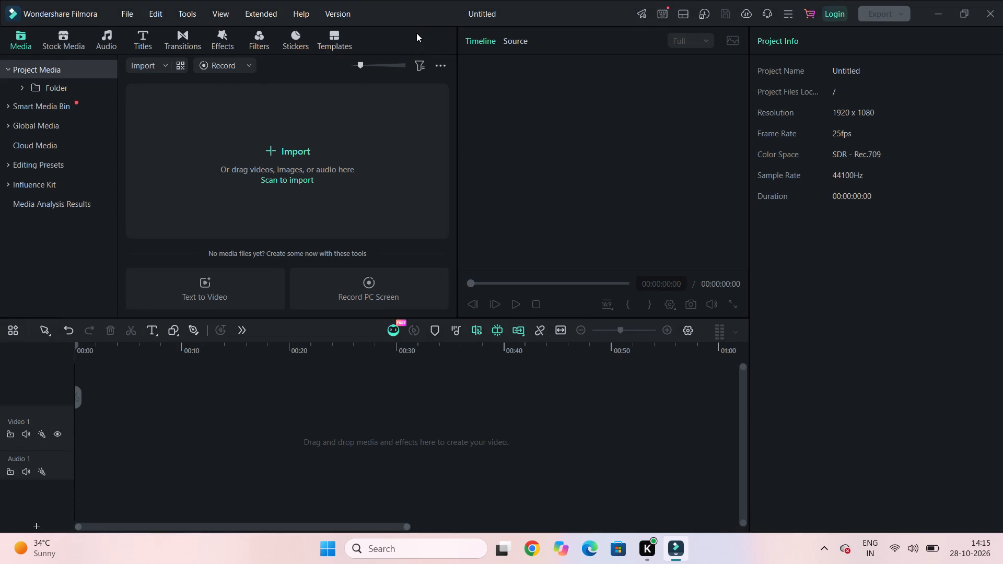
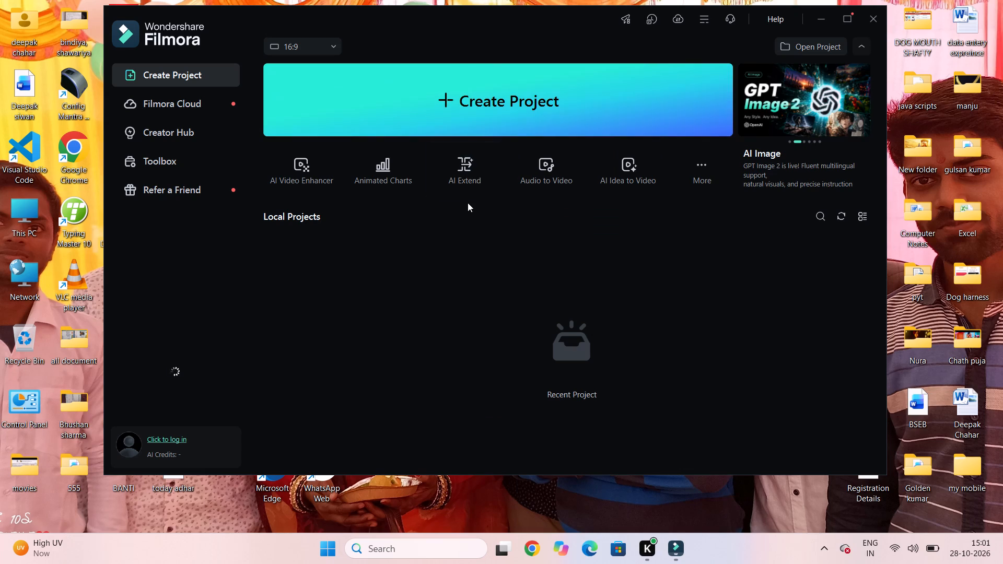
Create a new video project from the start screen, using the 16:9 aspect ratio.
{"action": "left_click", "coordinate": [467, 115]}
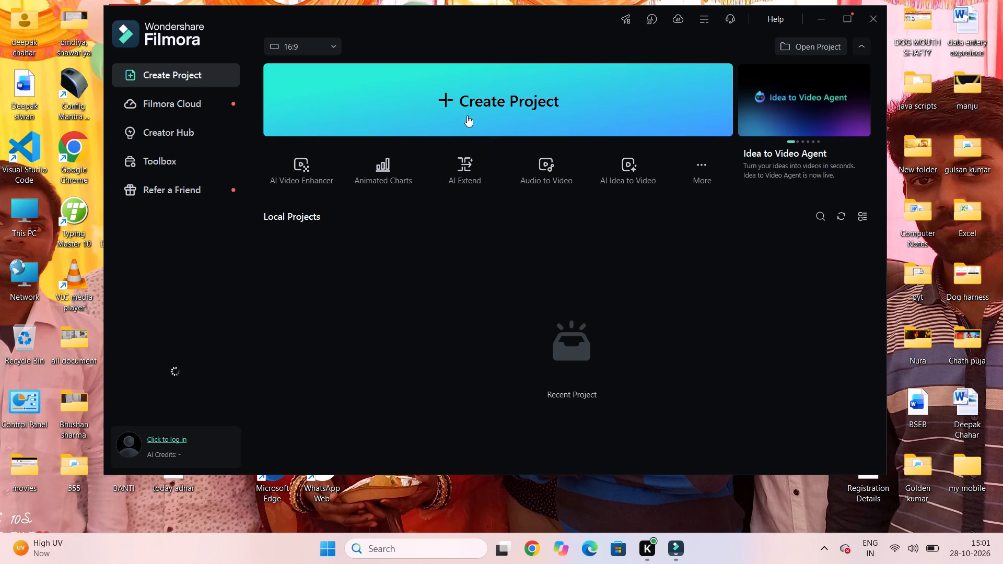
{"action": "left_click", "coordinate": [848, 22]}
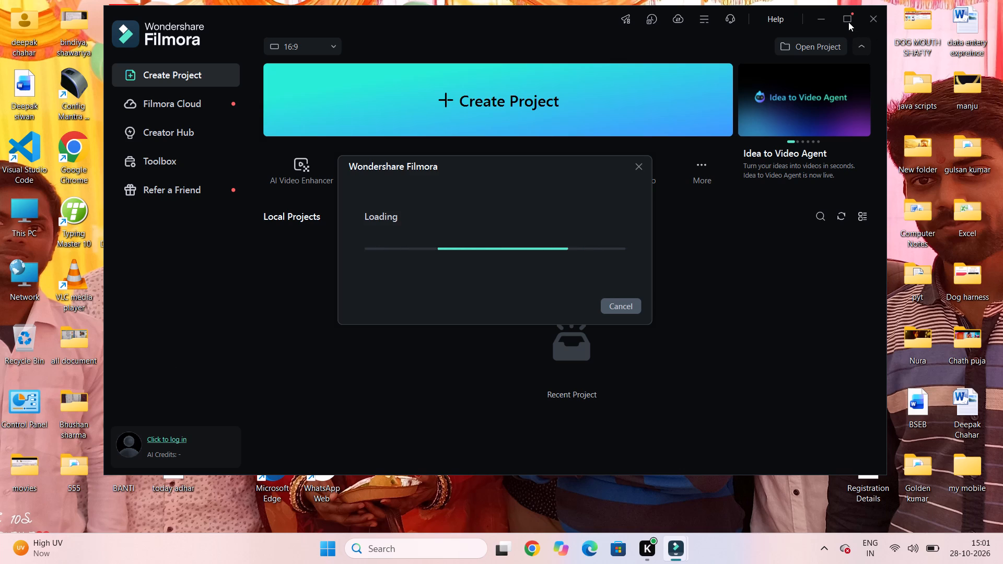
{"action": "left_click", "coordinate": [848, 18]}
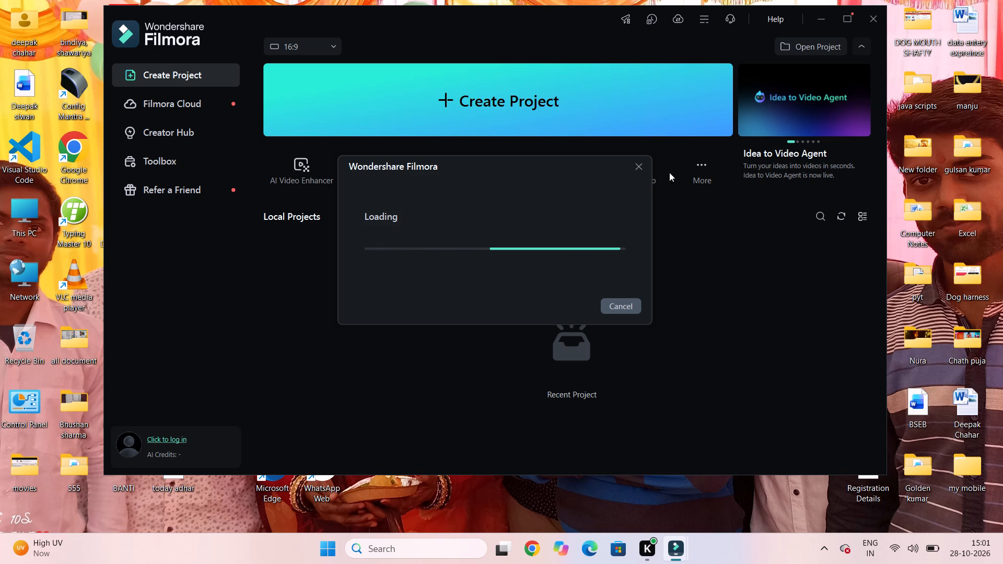
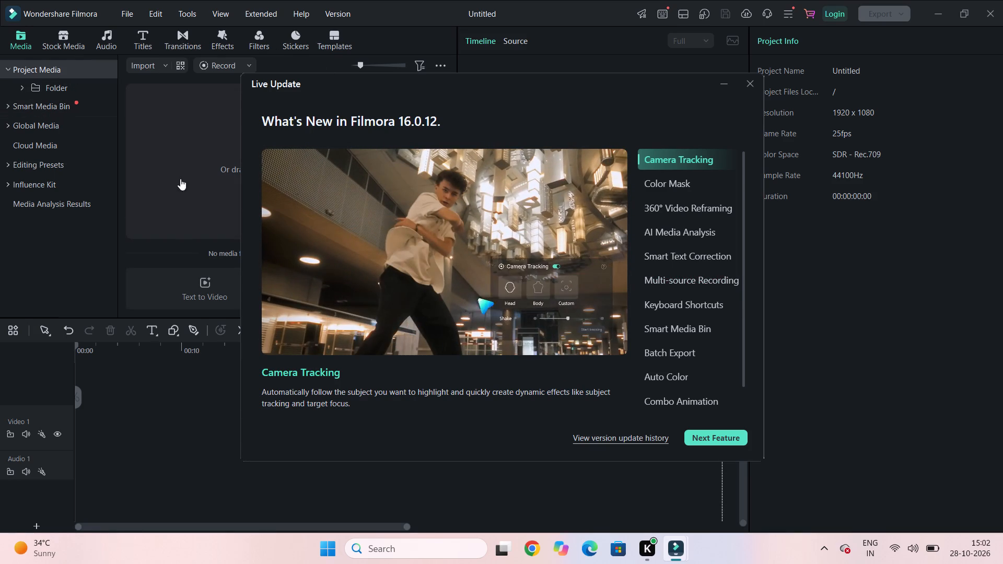
Dismiss the window presenting what's new in Filmora 16.0.12.
{"action": "left_click", "coordinate": [748, 83]}
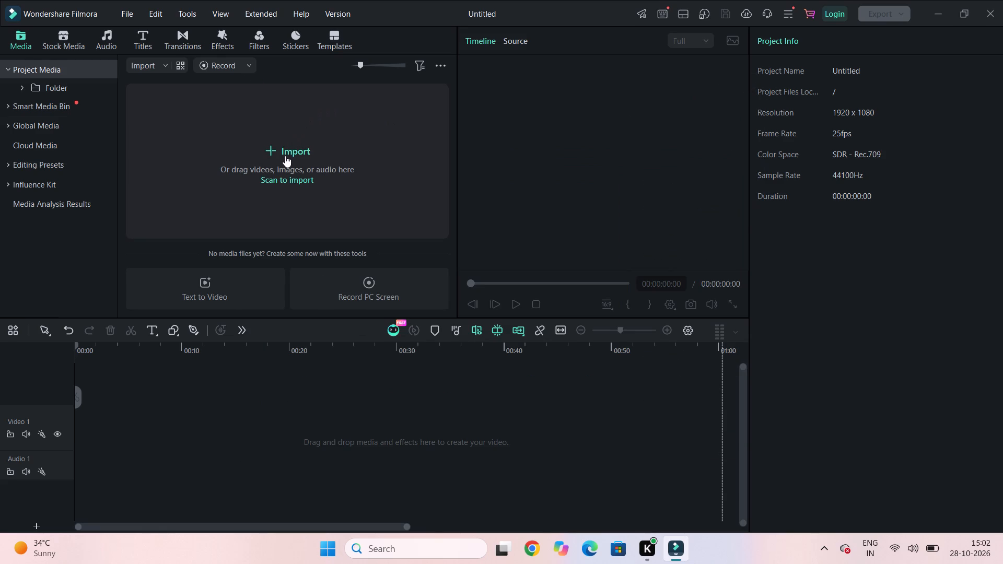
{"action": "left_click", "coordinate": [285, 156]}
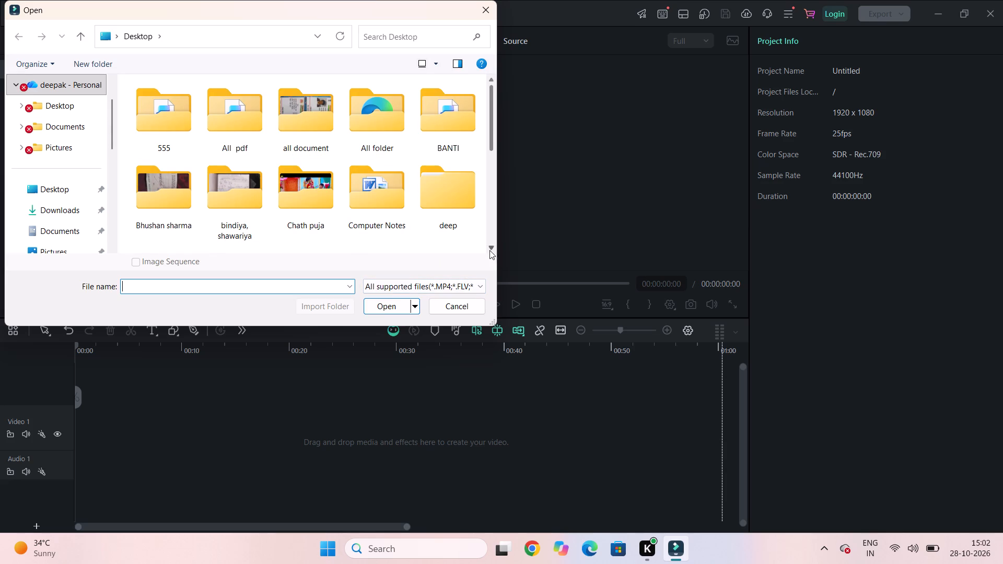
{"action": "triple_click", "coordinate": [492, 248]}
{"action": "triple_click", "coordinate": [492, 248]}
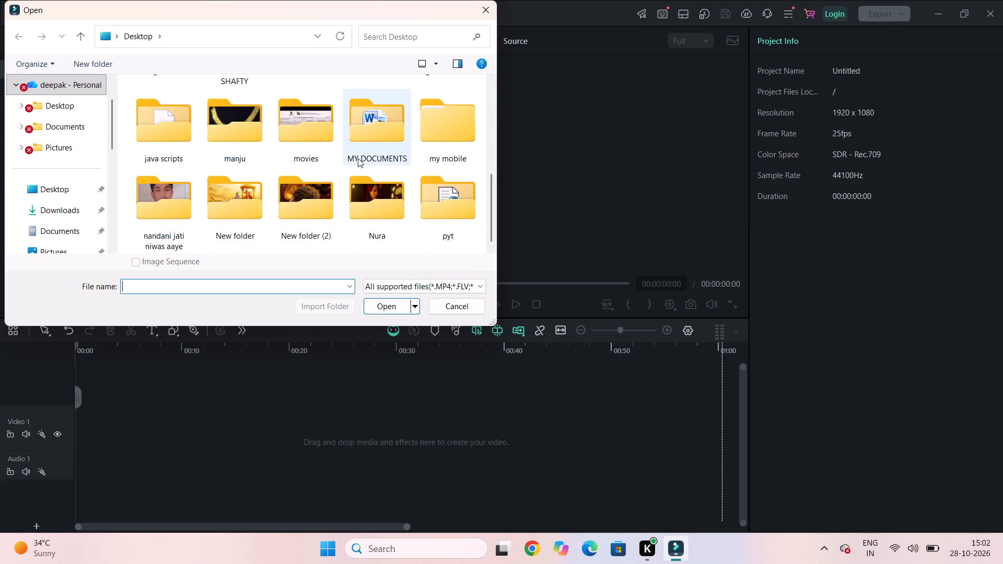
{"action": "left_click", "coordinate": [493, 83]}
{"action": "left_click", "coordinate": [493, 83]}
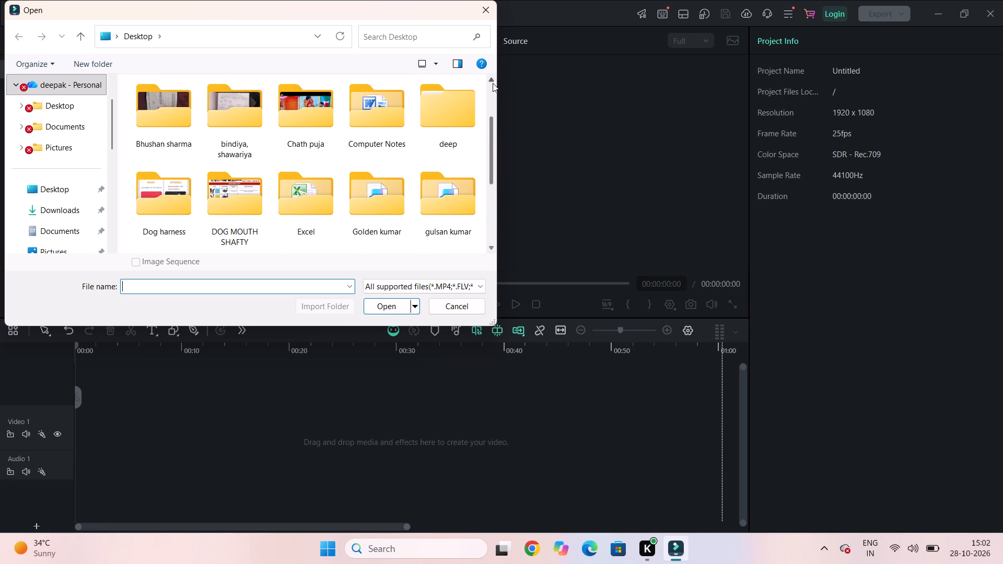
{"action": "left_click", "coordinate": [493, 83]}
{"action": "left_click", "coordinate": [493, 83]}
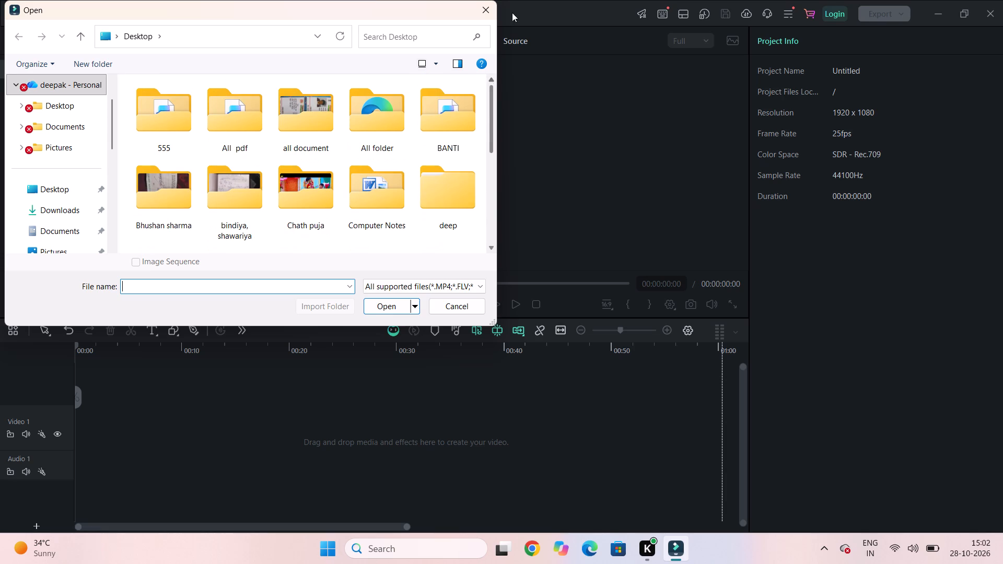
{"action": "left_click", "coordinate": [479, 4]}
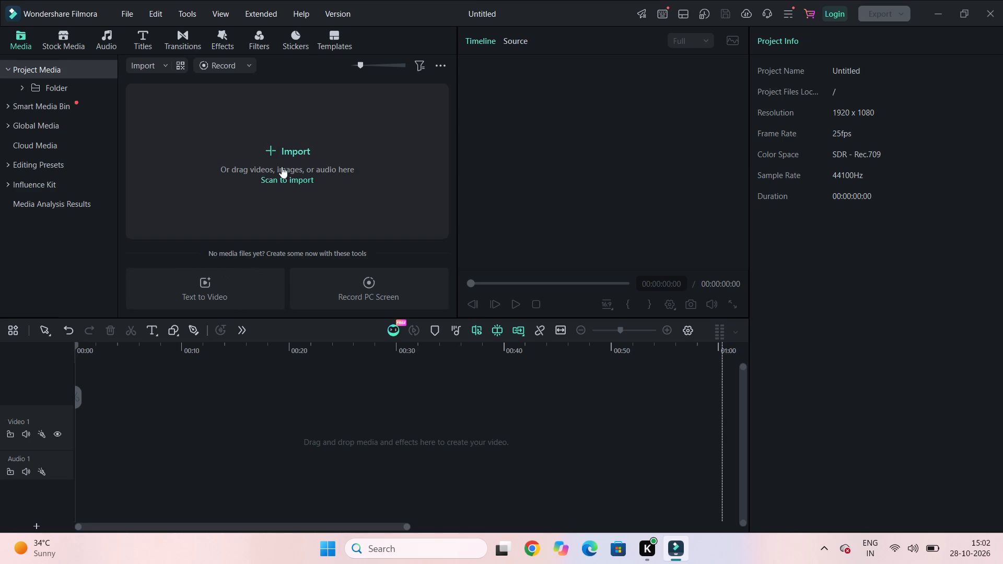
Import all images from the Desktop folder "New folder (2)" into the project media and dismiss the subproject import tip.
{"action": "left_click", "coordinate": [267, 200]}
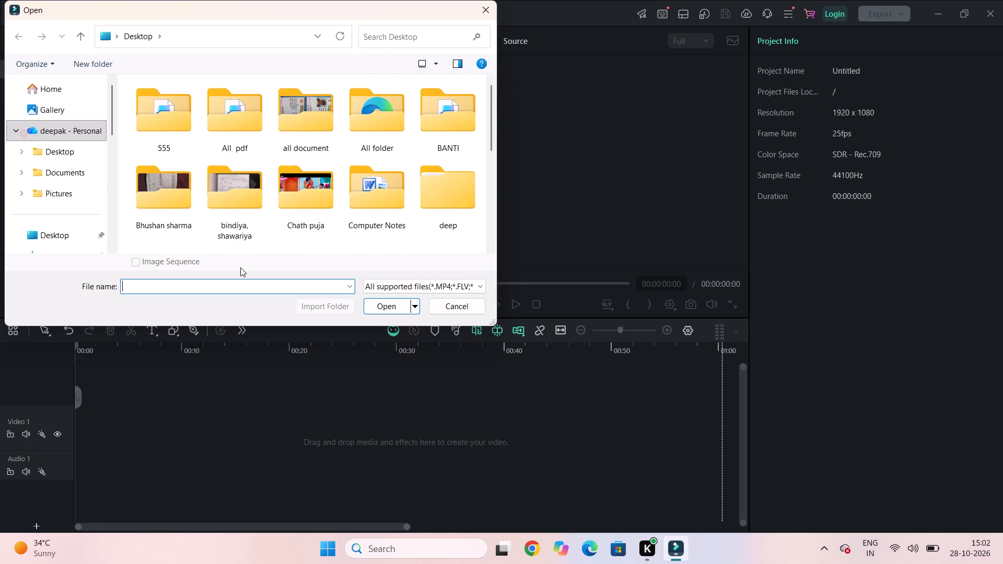
{"action": "left_click", "coordinate": [41, 230]}
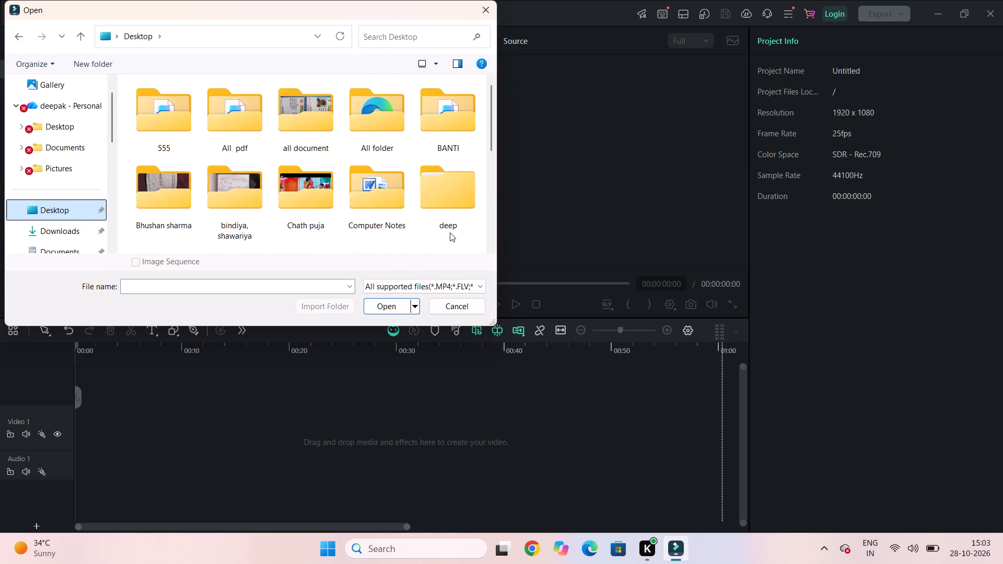
{"action": "left_click", "coordinate": [484, 238]}
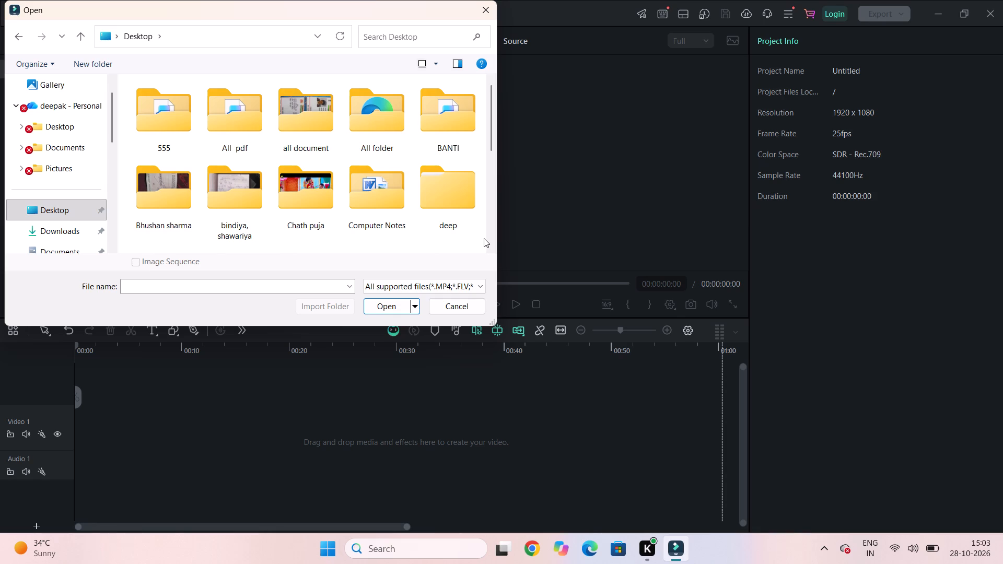
{"action": "left_click", "coordinate": [488, 243]}
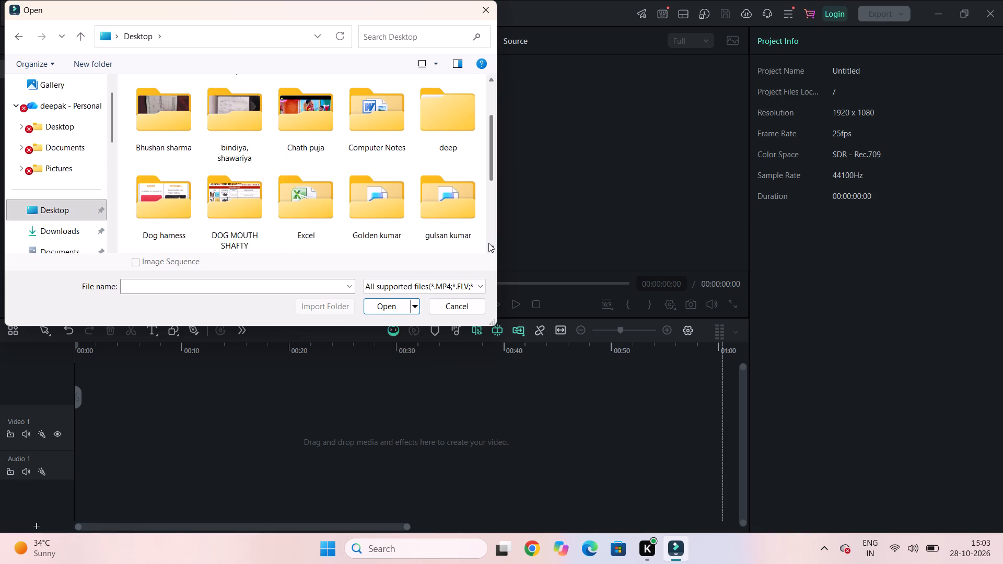
{"action": "left_click", "coordinate": [488, 243]}
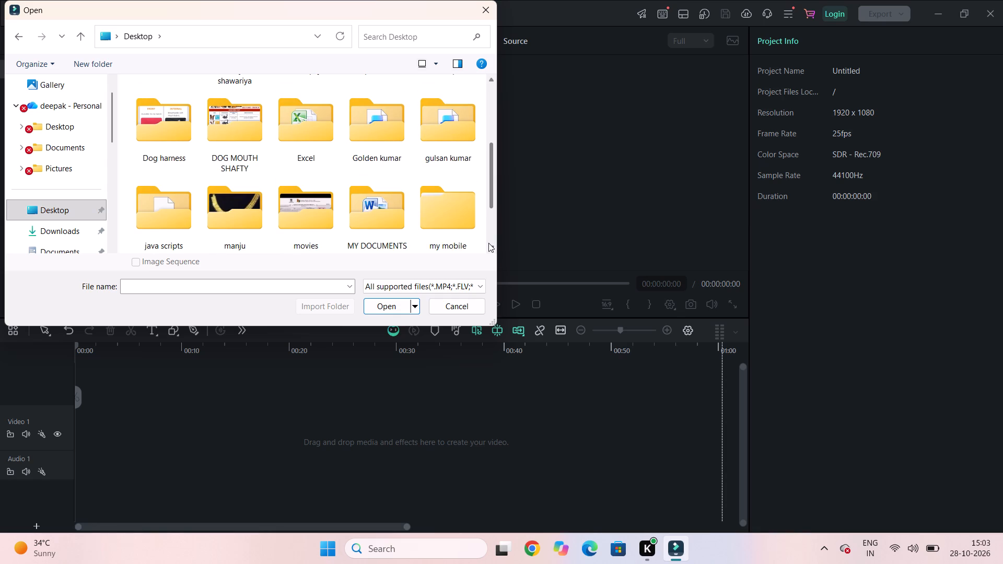
{"action": "left_click", "coordinate": [488, 243]}
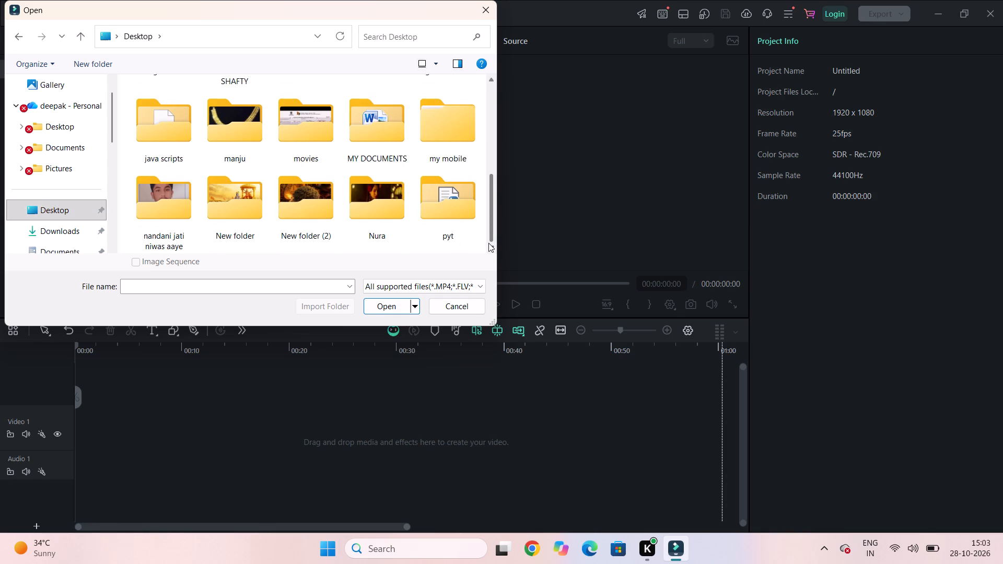
{"action": "double_click", "coordinate": [300, 188]}
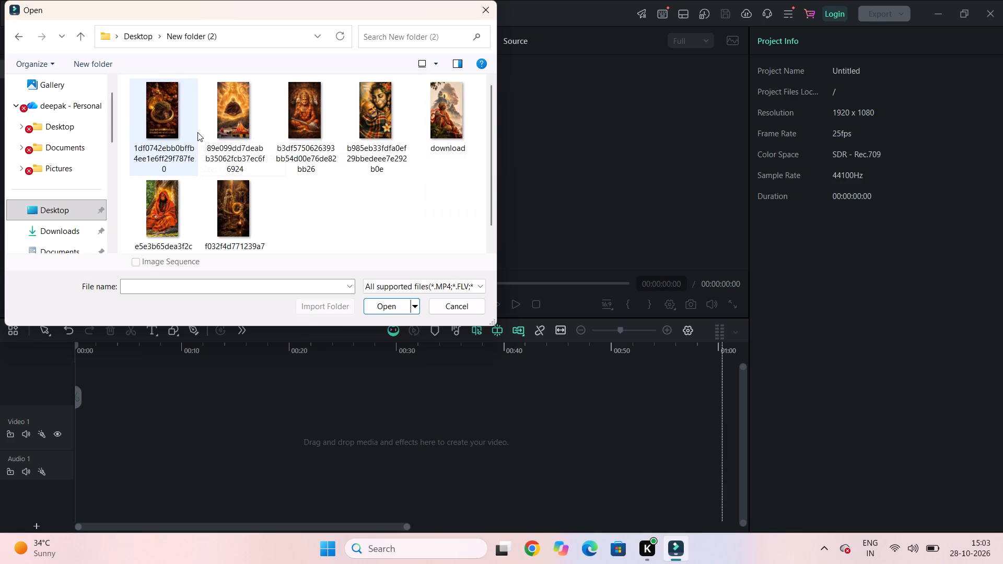
{"action": "key", "text": "ctrl+a"}
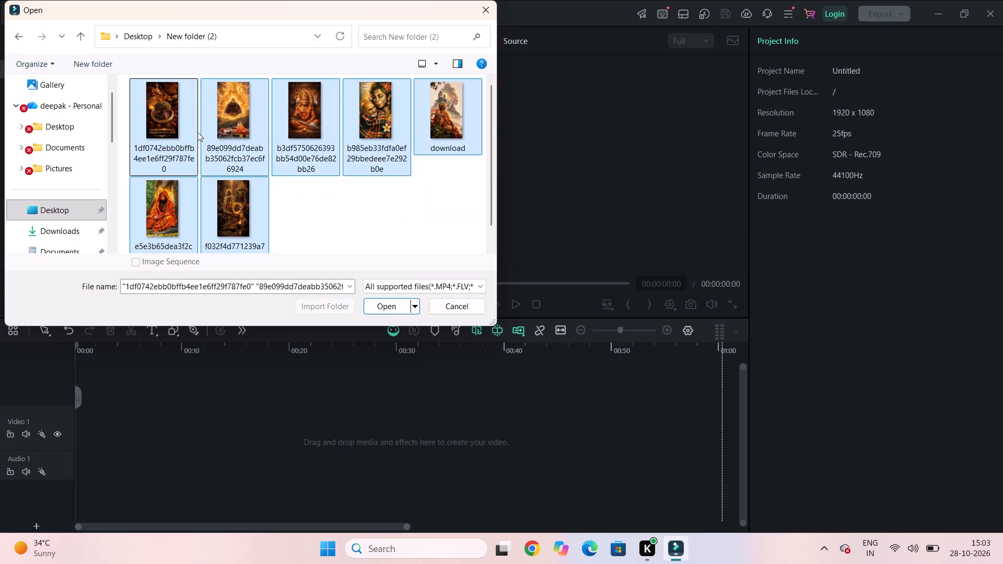
{"action": "key", "text": "Return"}
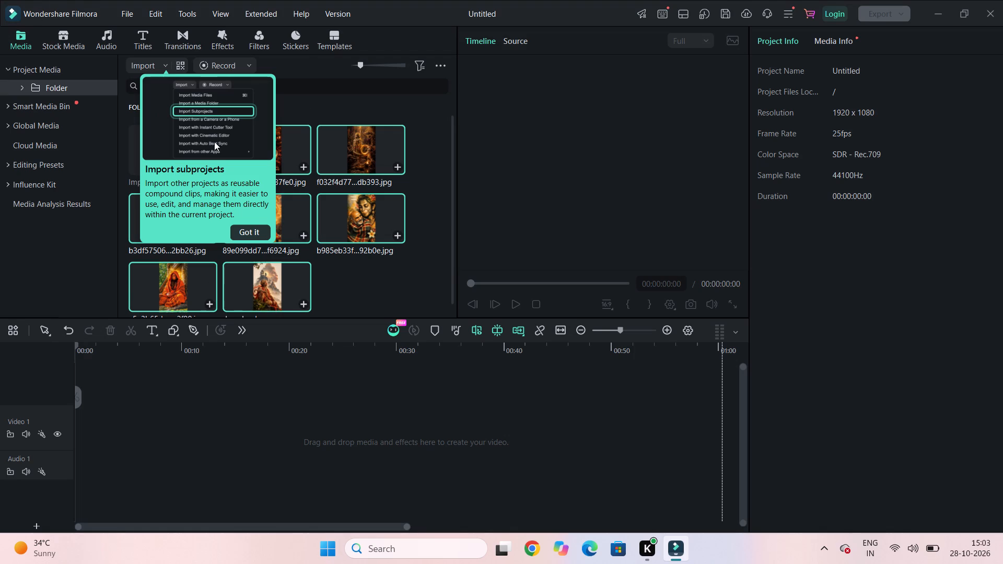
{"action": "left_click", "coordinate": [249, 233]}
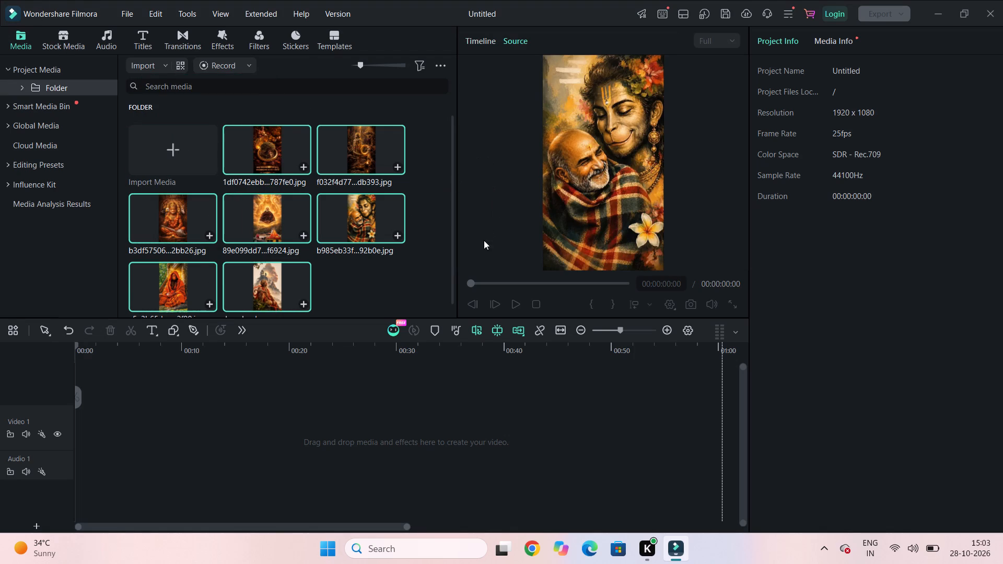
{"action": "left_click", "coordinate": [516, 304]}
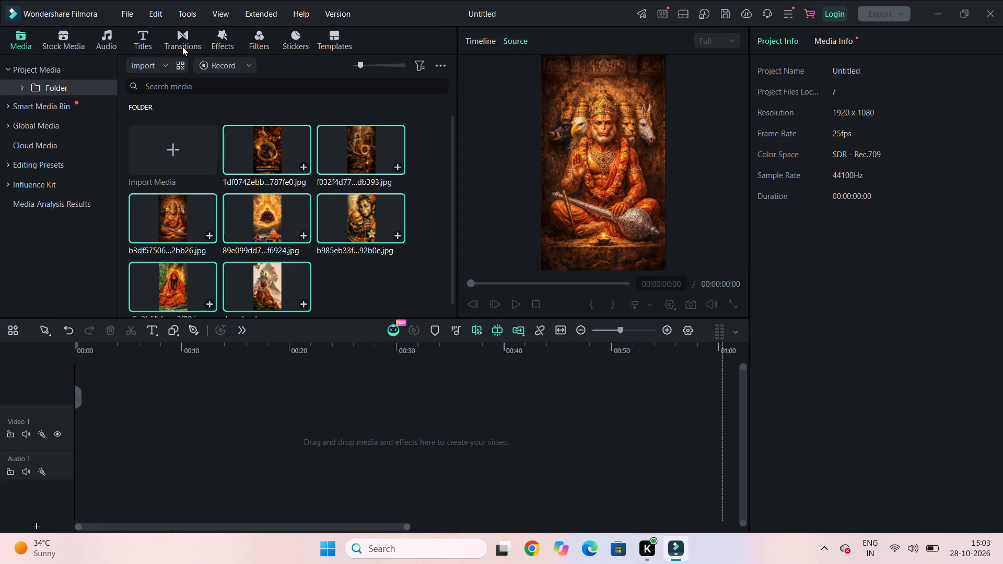
Add all seven imported images one after another to the Video 1 track, in media library order, ending with download.png.
{"action": "left_click", "coordinate": [304, 167]}
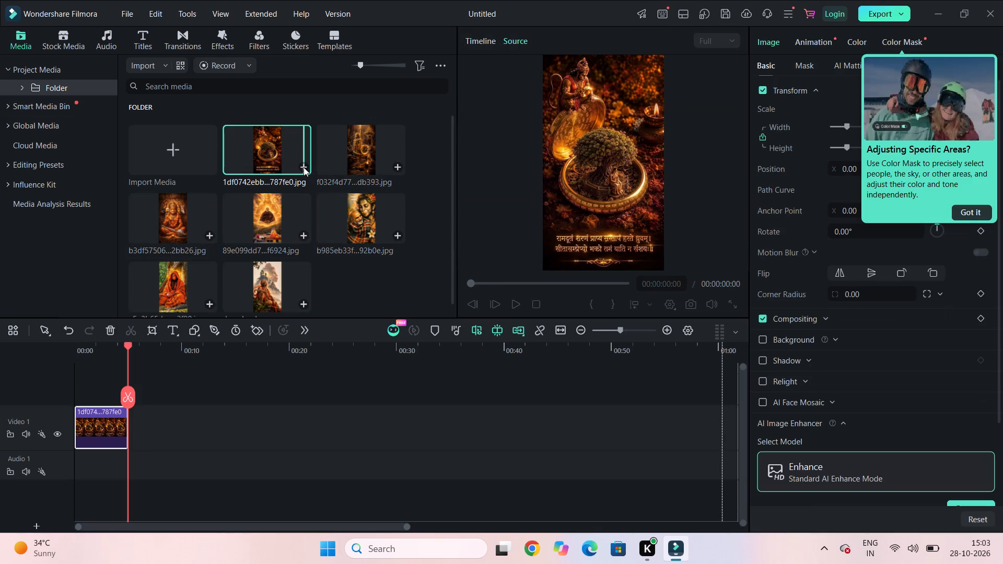
{"action": "left_click", "coordinate": [398, 165]}
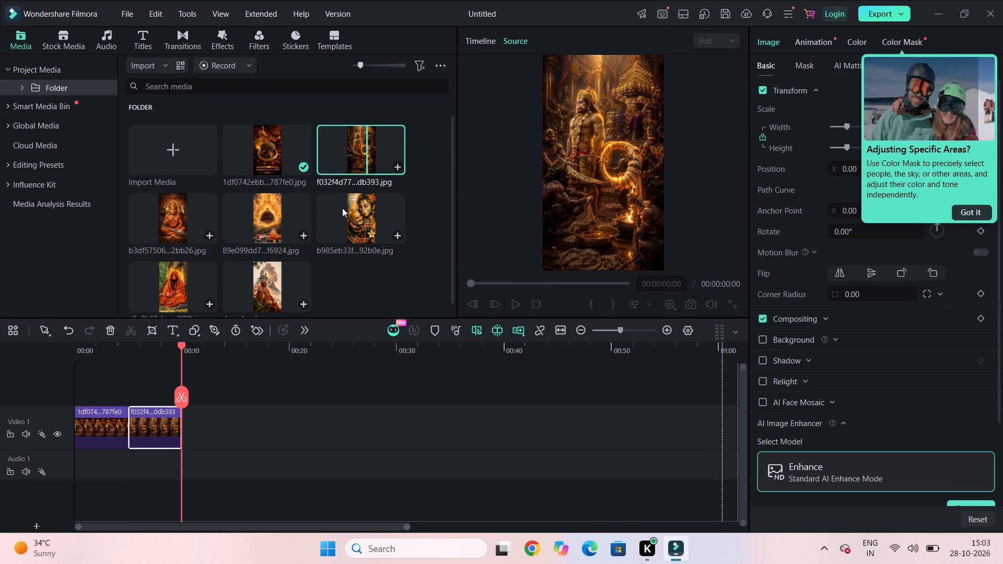
{"action": "left_click", "coordinate": [207, 236]}
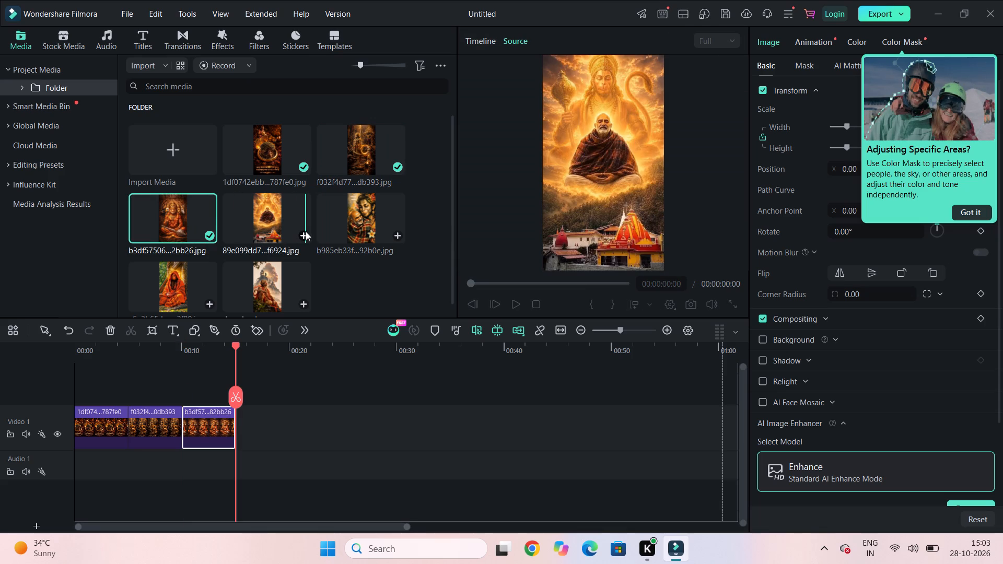
{"action": "left_click", "coordinate": [302, 237]}
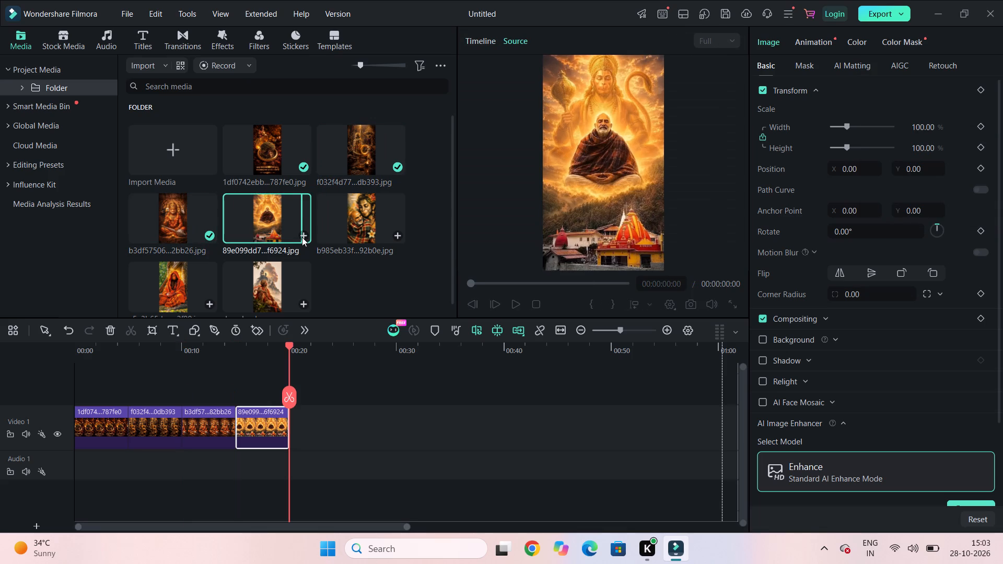
{"action": "left_click", "coordinate": [398, 237]}
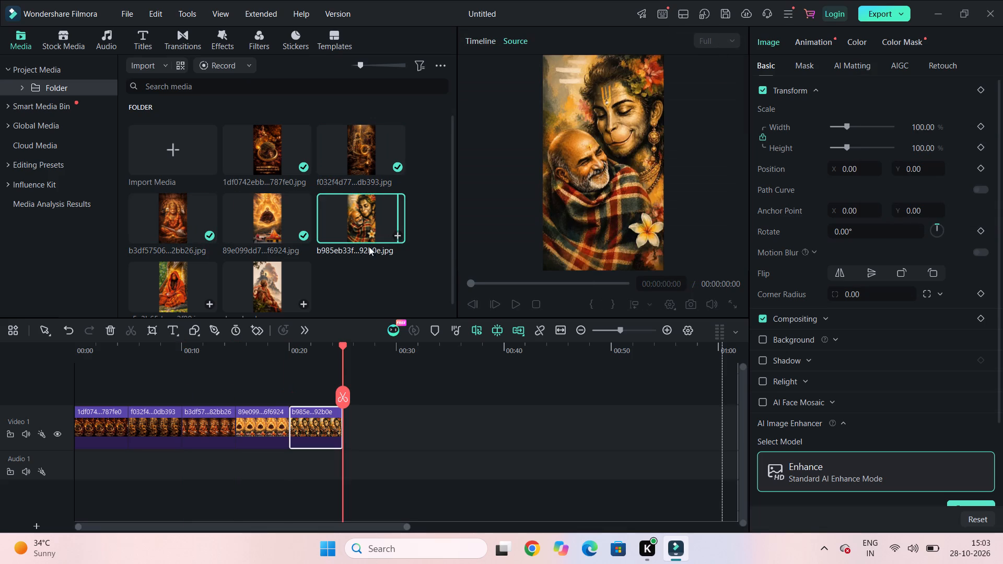
{"action": "left_click", "coordinate": [211, 307]}
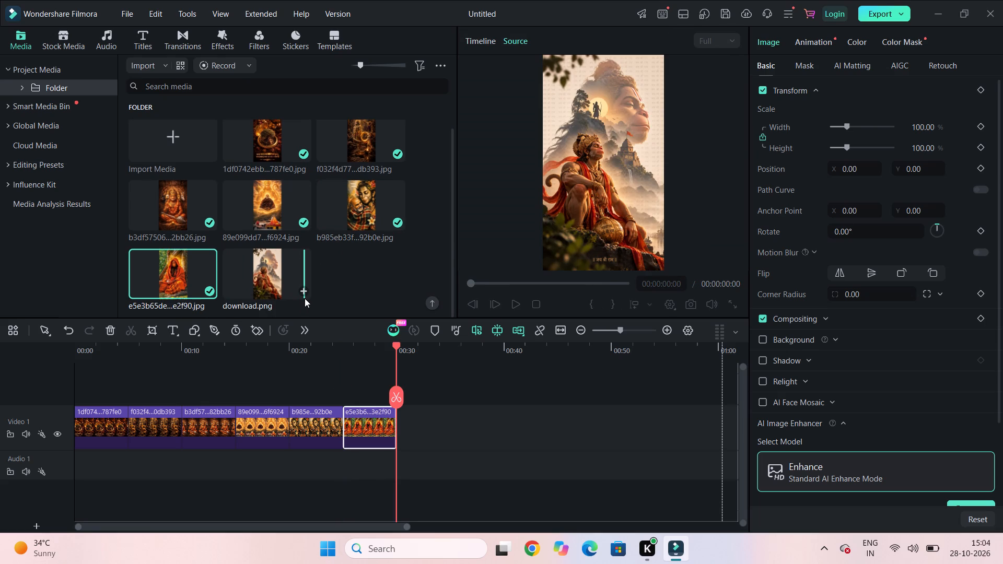
{"action": "left_click", "coordinate": [302, 290]}
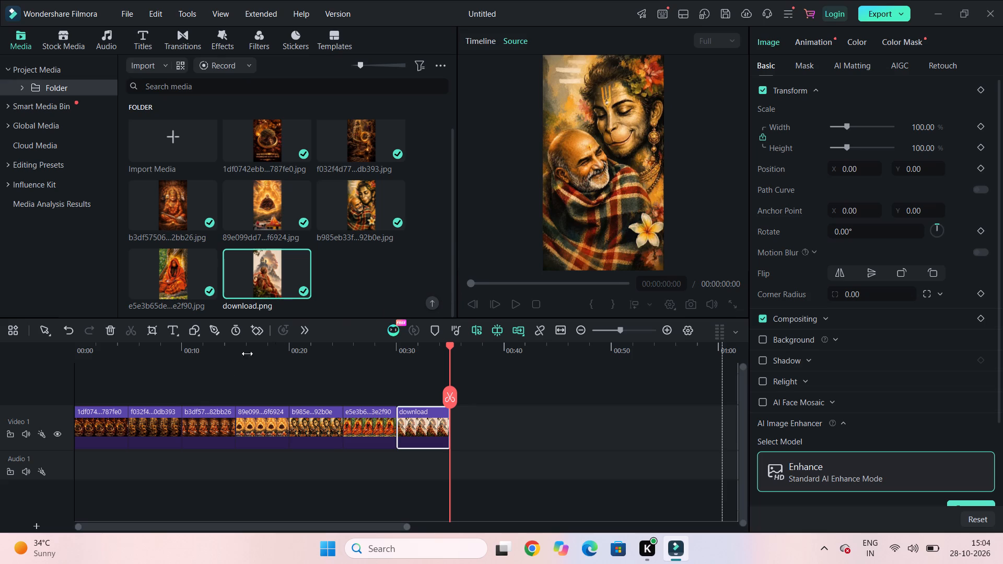
Deselect the last clip and preview the Flash Zoom Out transition from the Trending transitions.
{"action": "left_click", "coordinate": [76, 382]}
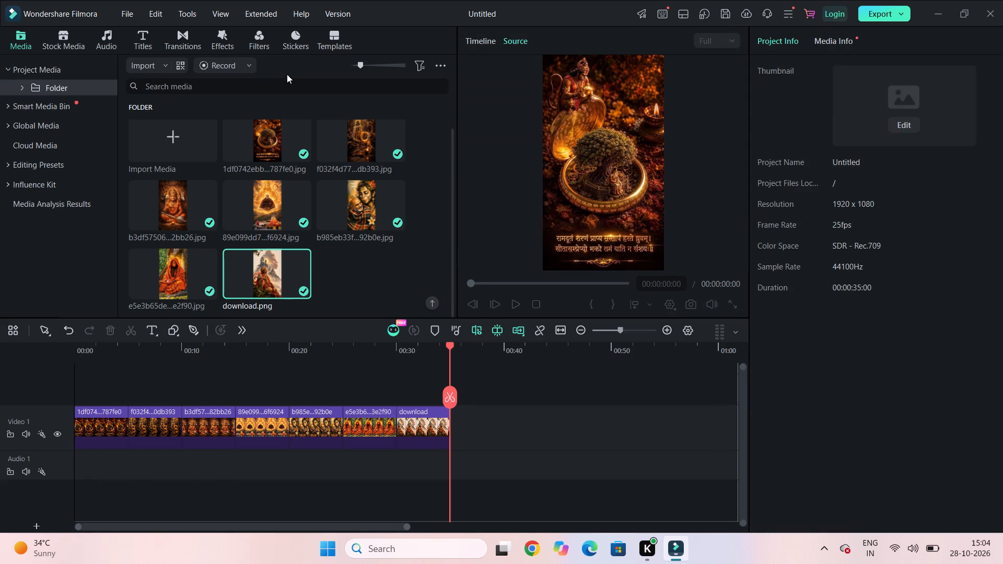
{"action": "left_click", "coordinate": [189, 39]}
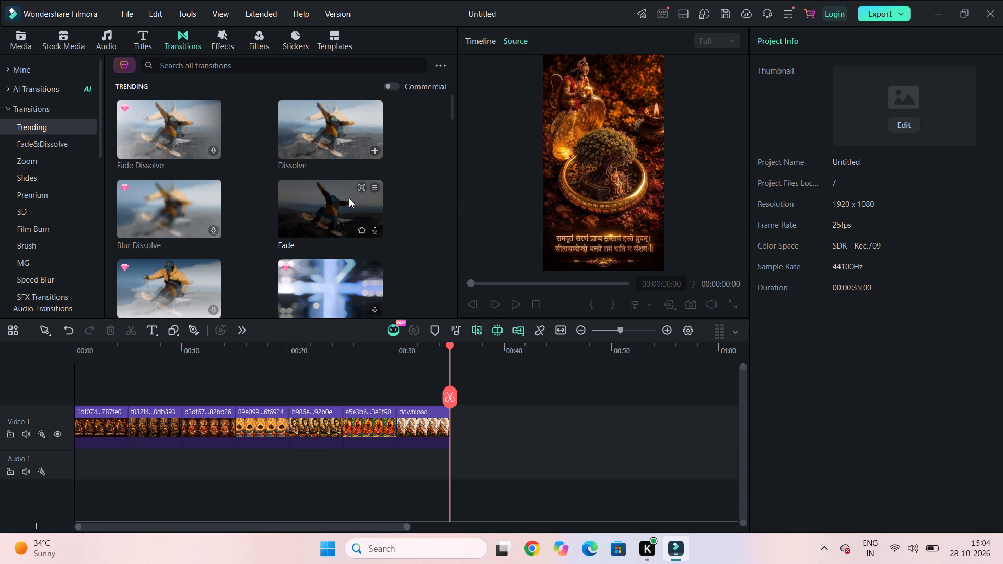
{"action": "left_click", "coordinate": [336, 292]}
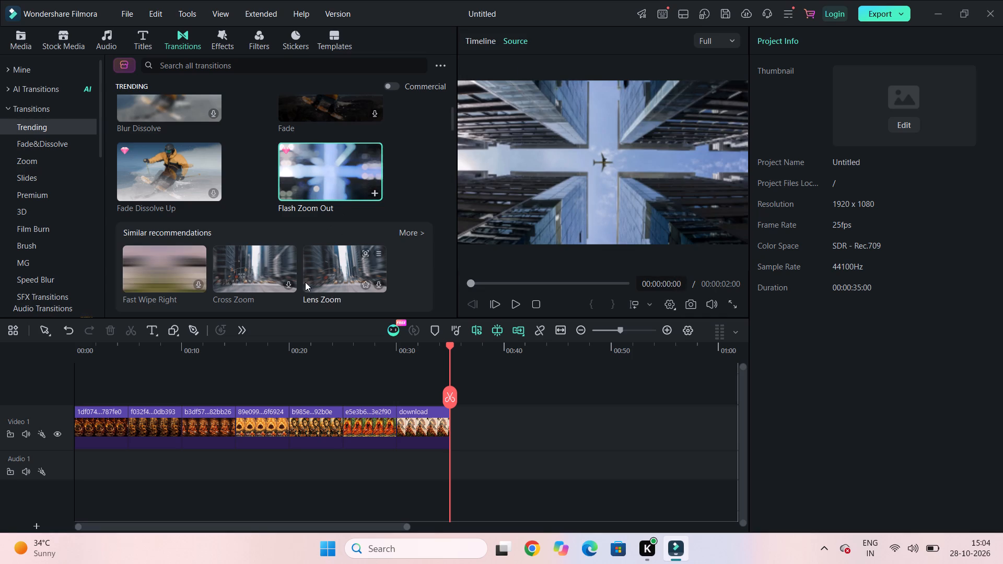
Preview the Fade Dissolve Up transition from the trending transitions.
{"action": "left_click", "coordinate": [168, 163]}
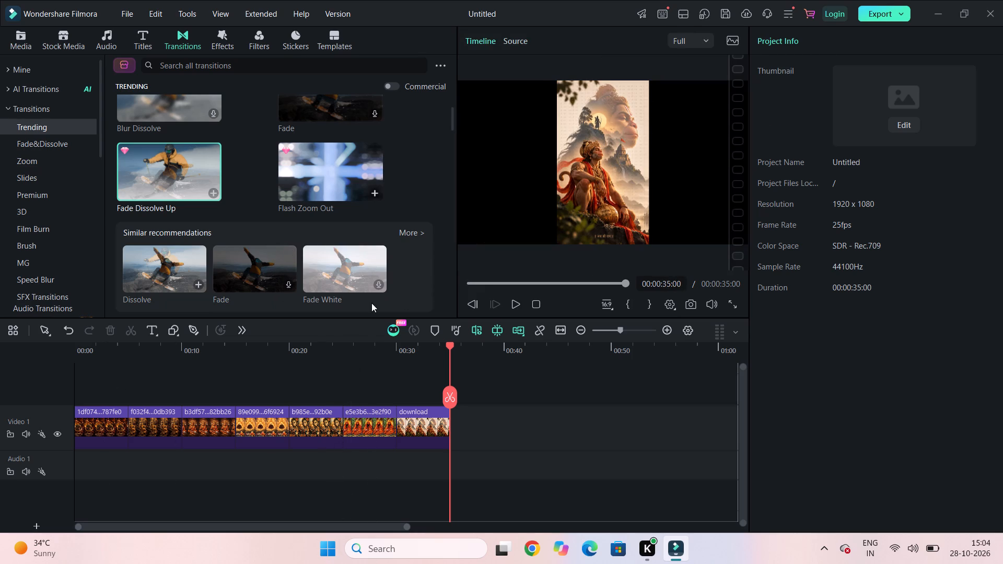
Play the image sequence on the timeline and go through the playback speed tips until they close.
{"action": "left_click", "coordinate": [516, 303]}
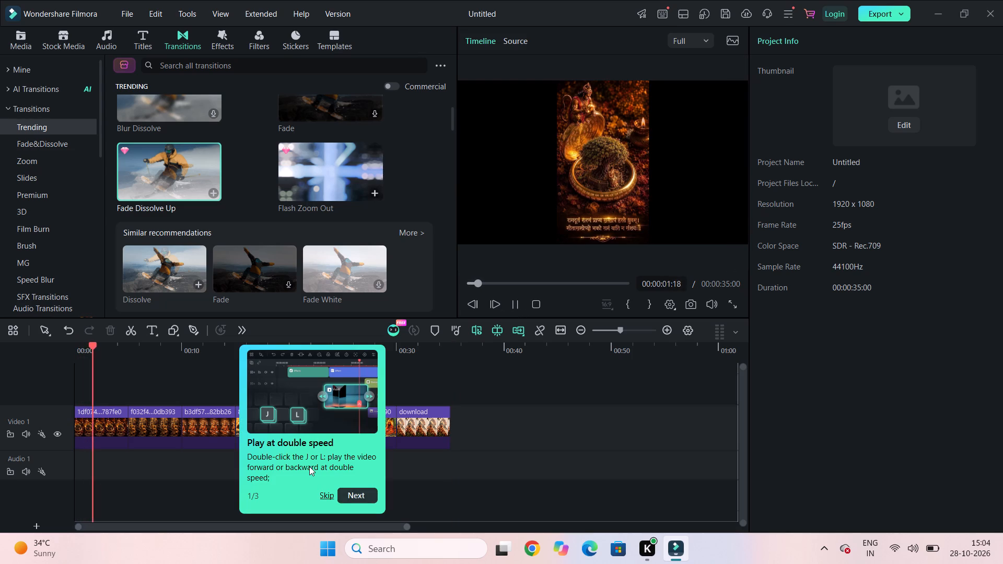
{"action": "left_click", "coordinate": [367, 493]}
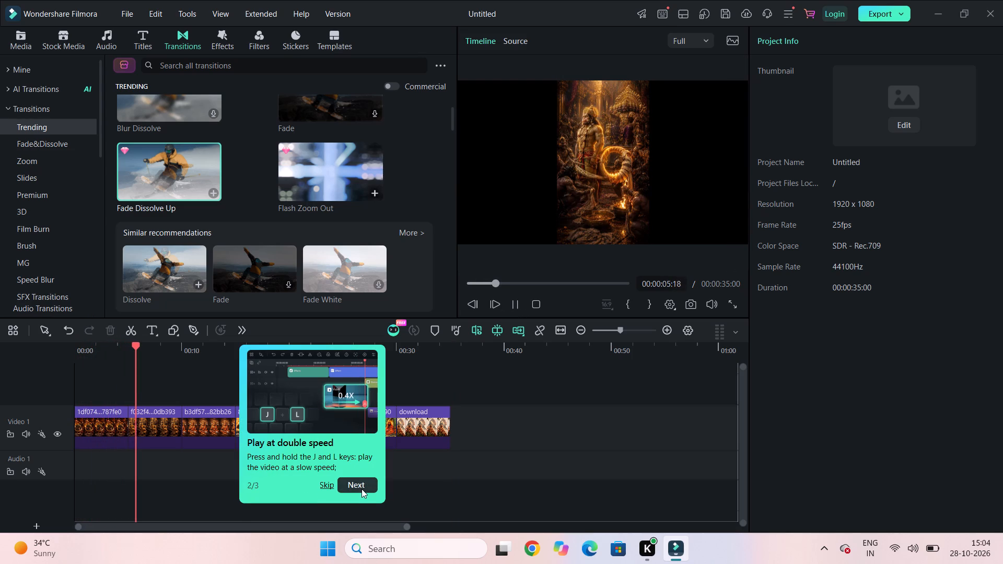
{"action": "left_click", "coordinate": [360, 488]}
{"action": "triple_click", "coordinate": [360, 488]}
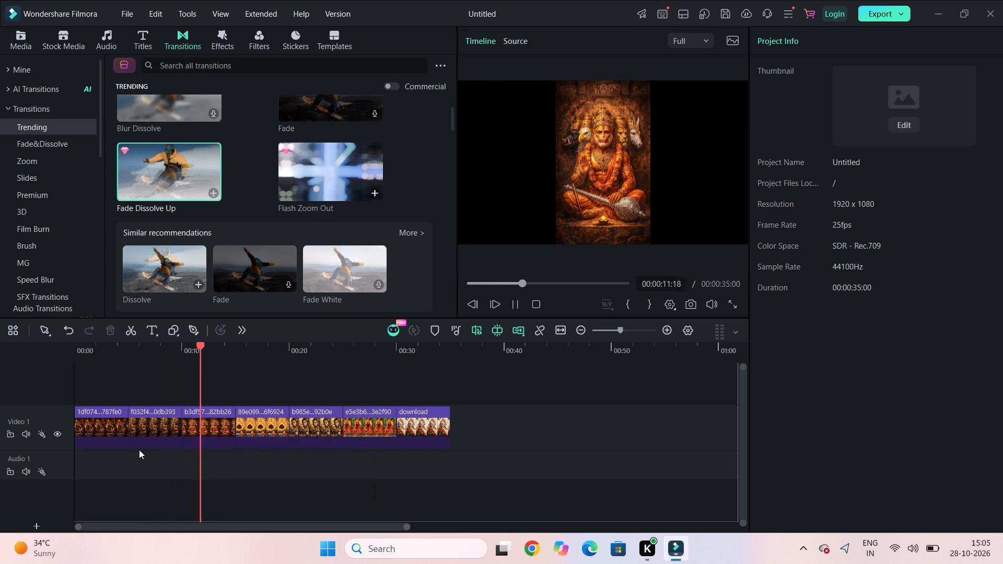
Apply the Fade Dissolve Up transition between the first and second image clips on Video 1.
{"action": "left_click", "coordinate": [131, 436]}
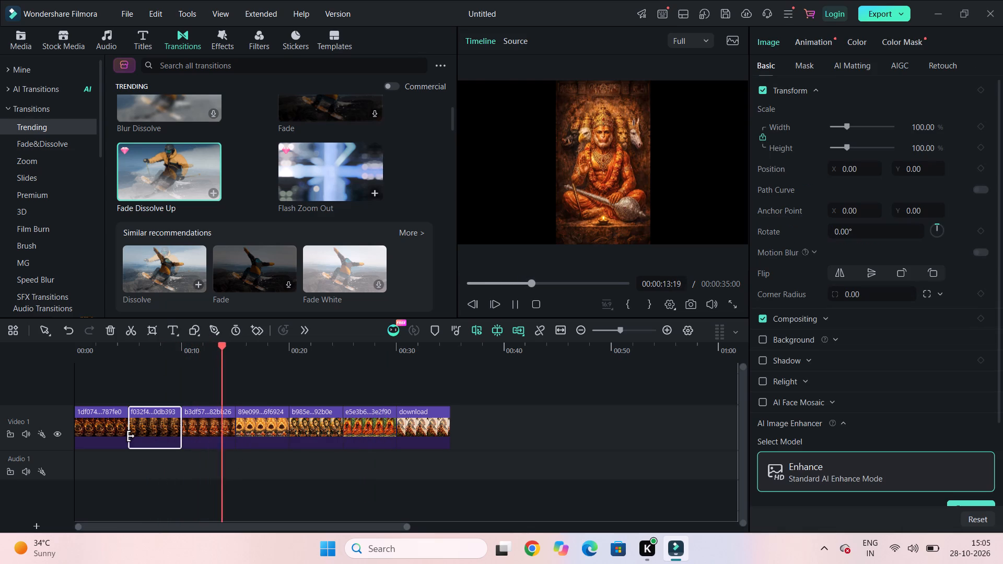
{"action": "left_click", "coordinate": [131, 436]}
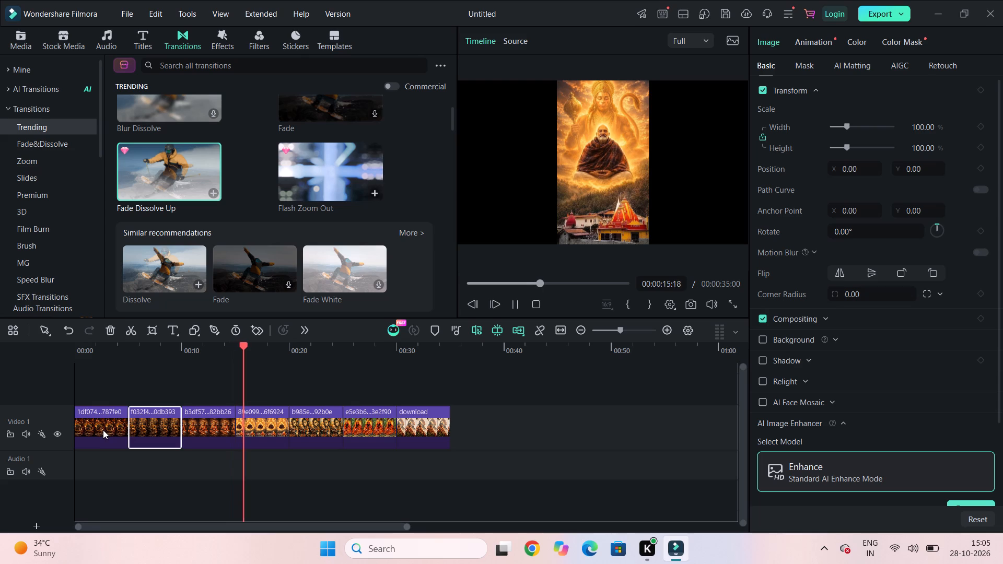
{"action": "left_click", "coordinate": [103, 430]}
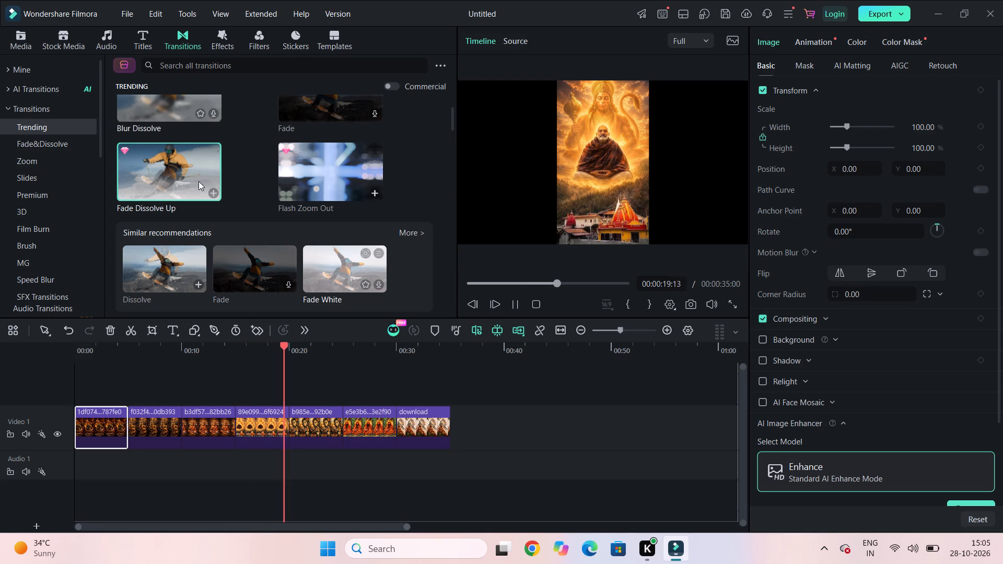
{"action": "left_click", "coordinate": [211, 189]}
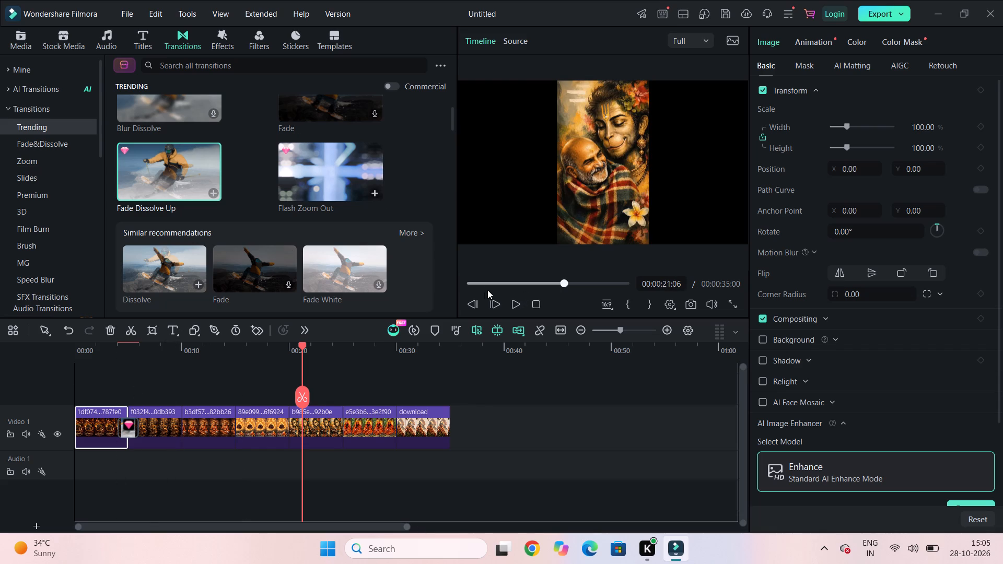
Play the timeline from near its beginning to review the Fade Dissolve Up transition.
{"action": "left_click", "coordinate": [473, 284]}
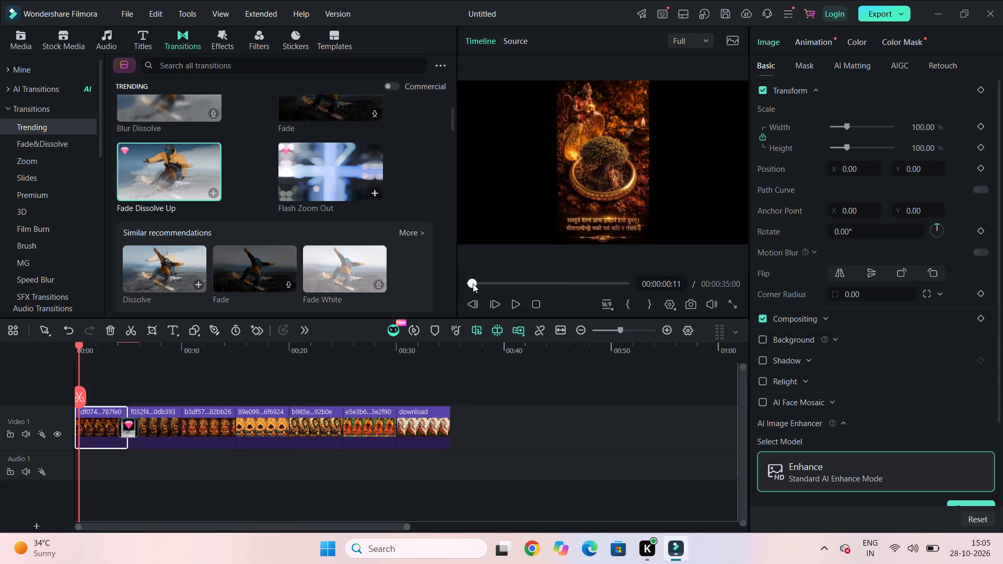
{"action": "left_click", "coordinate": [519, 309]}
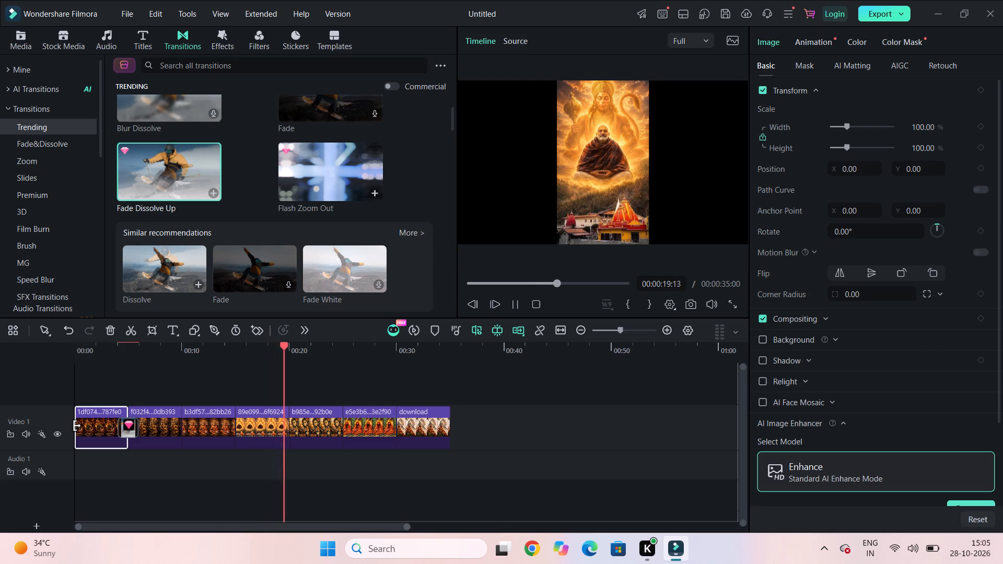
Trim about 2 seconds off the start of the first image clip on Video 1.
{"action": "left_click_drag", "start_coordinate": [77, 426], "coordinate": [97, 432]}
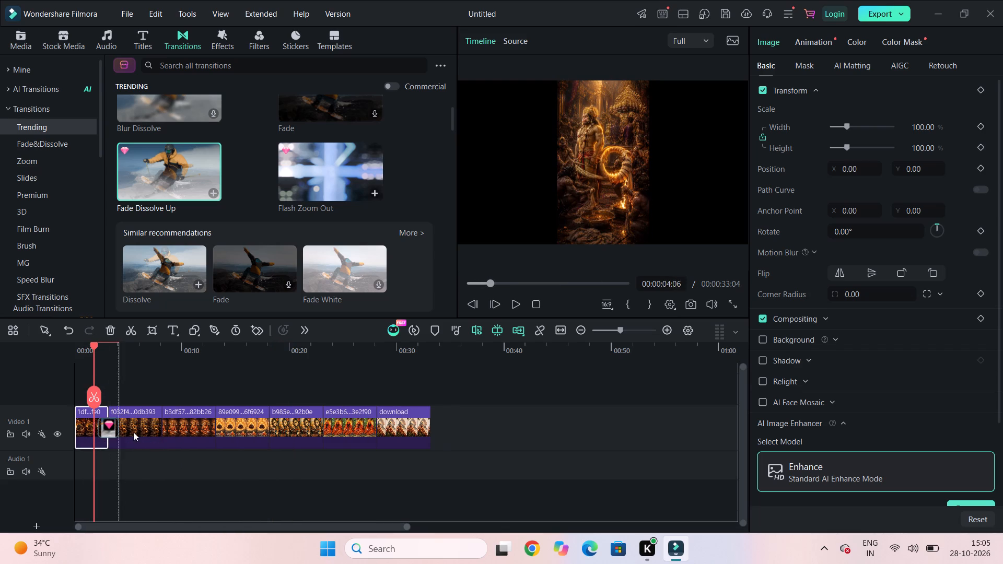
Trim about 2 seconds off the start of the third image clip on Video 1.
{"action": "left_click", "coordinate": [140, 429]}
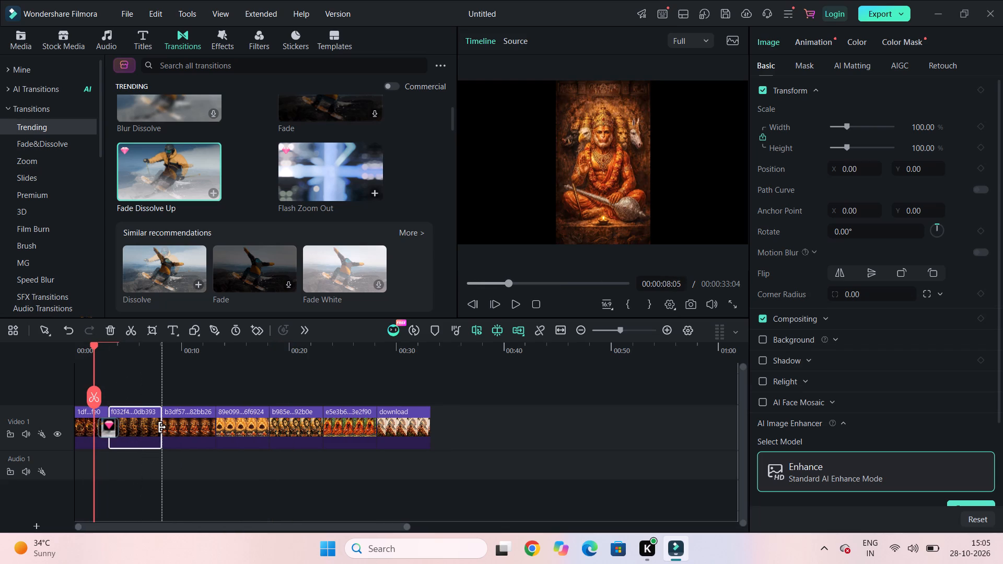
{"action": "left_click_drag", "start_coordinate": [162, 427], "coordinate": [148, 427]}
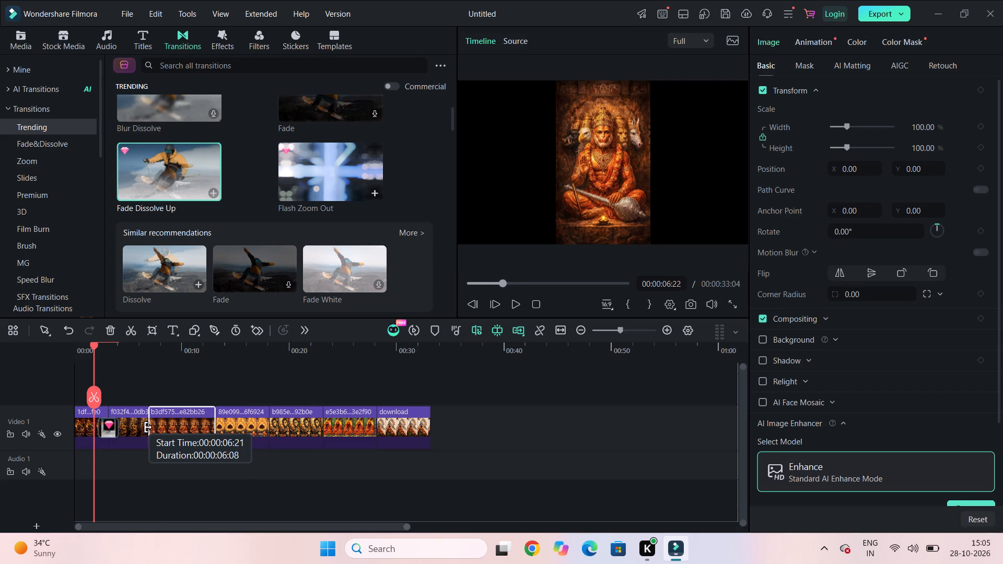
{"action": "left_click_drag", "start_coordinate": [148, 427], "coordinate": [182, 431]}
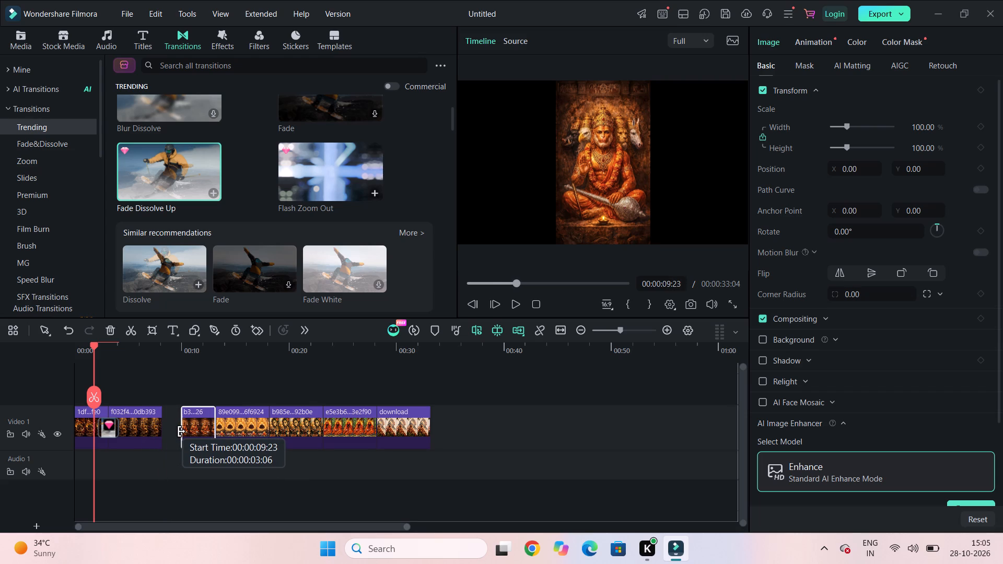
{"action": "left_click_drag", "start_coordinate": [182, 431], "coordinate": [184, 432]}
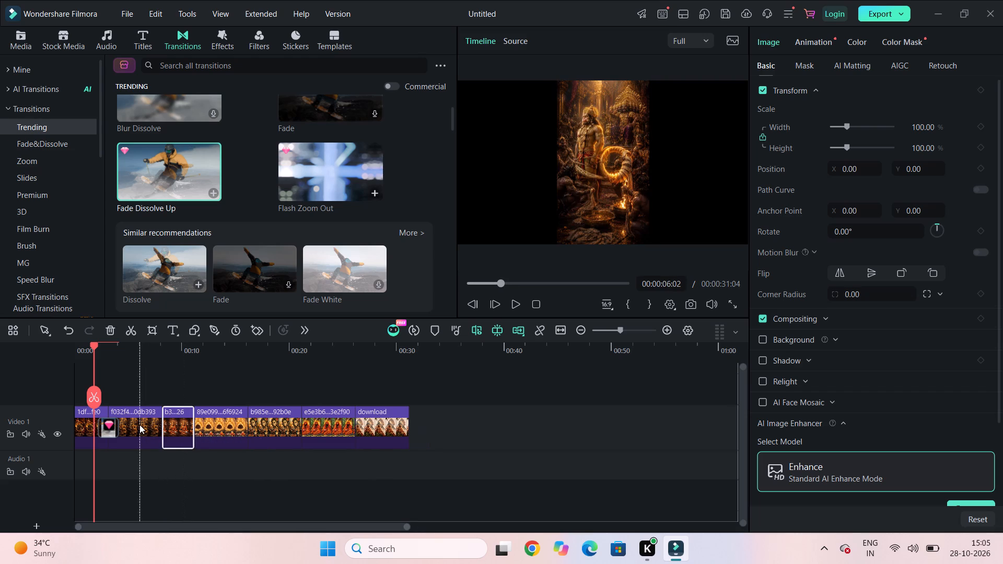
Trim about 1.5 seconds off the end of the second image clip on Video 1.
{"action": "left_click", "coordinate": [139, 425]}
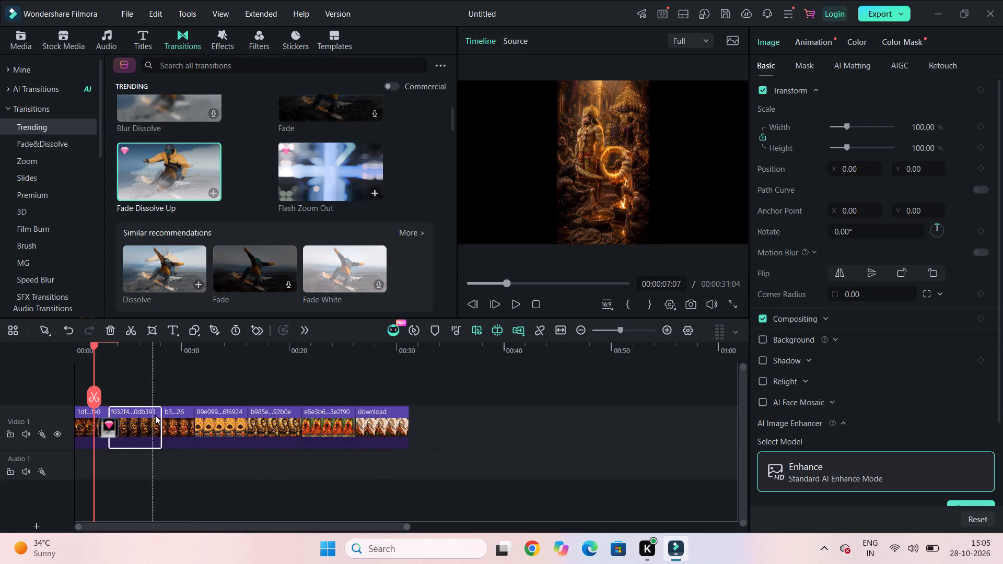
{"action": "left_click_drag", "start_coordinate": [159, 416], "coordinate": [151, 416]}
{"action": "left_click_drag", "start_coordinate": [151, 416], "coordinate": [143, 416]}
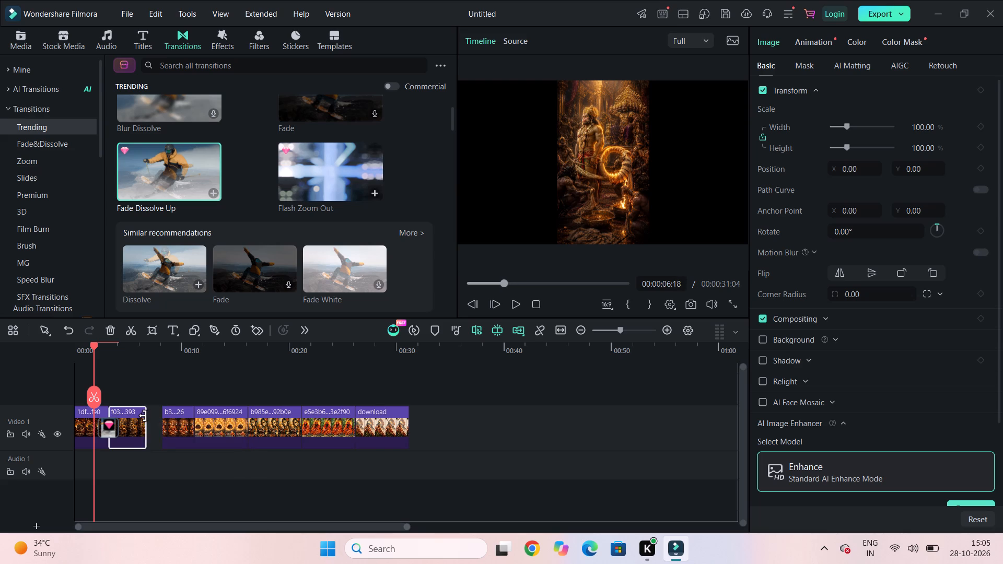
Shorten the fourth, fifth, sixth and last image clips on Video 1 from their ends to about 2.5 seconds each.
{"action": "left_click", "coordinate": [204, 424]}
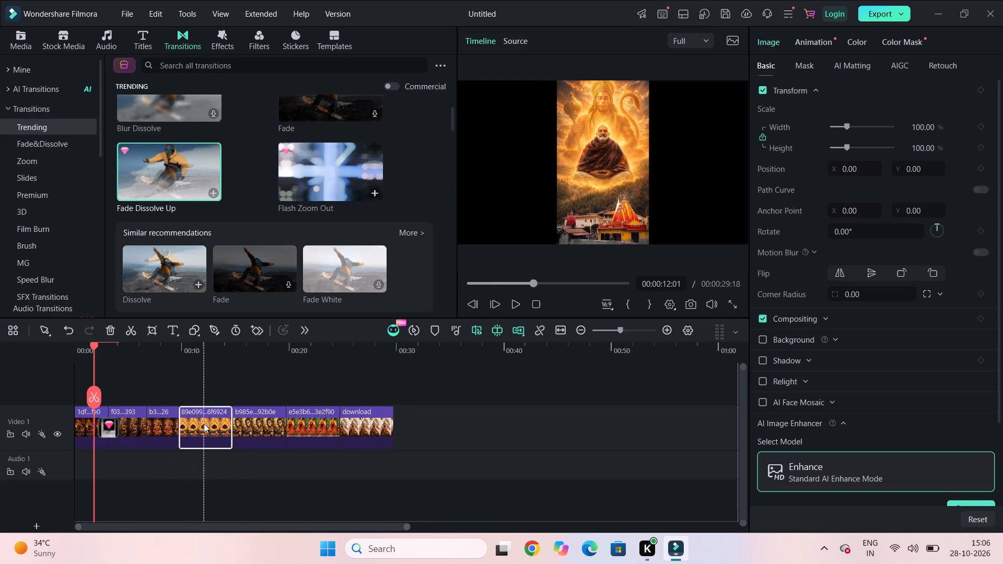
{"action": "left_click_drag", "start_coordinate": [228, 429], "coordinate": [225, 428]}
{"action": "left_click_drag", "start_coordinate": [225, 428], "coordinate": [202, 429]}
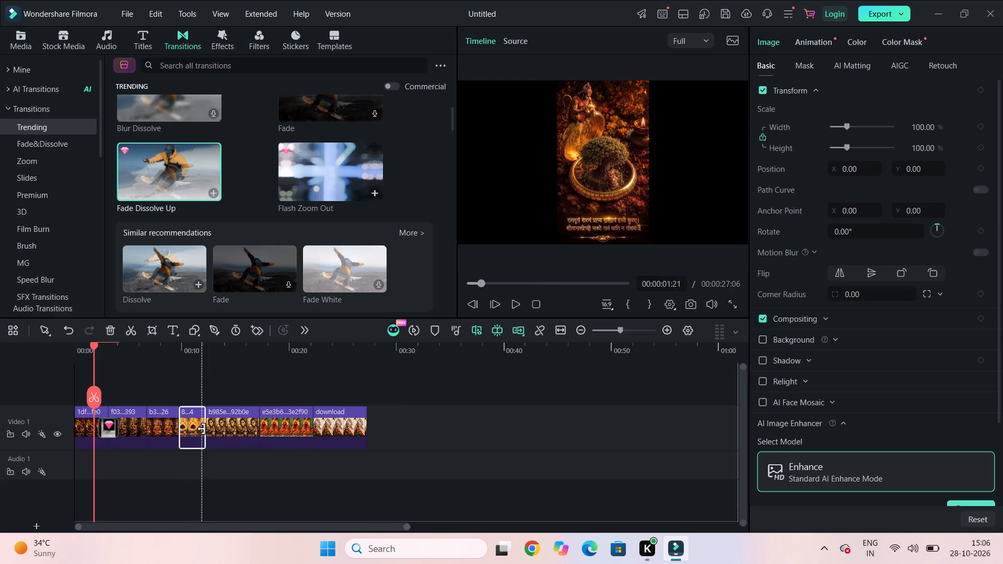
{"action": "left_click", "coordinate": [237, 427]}
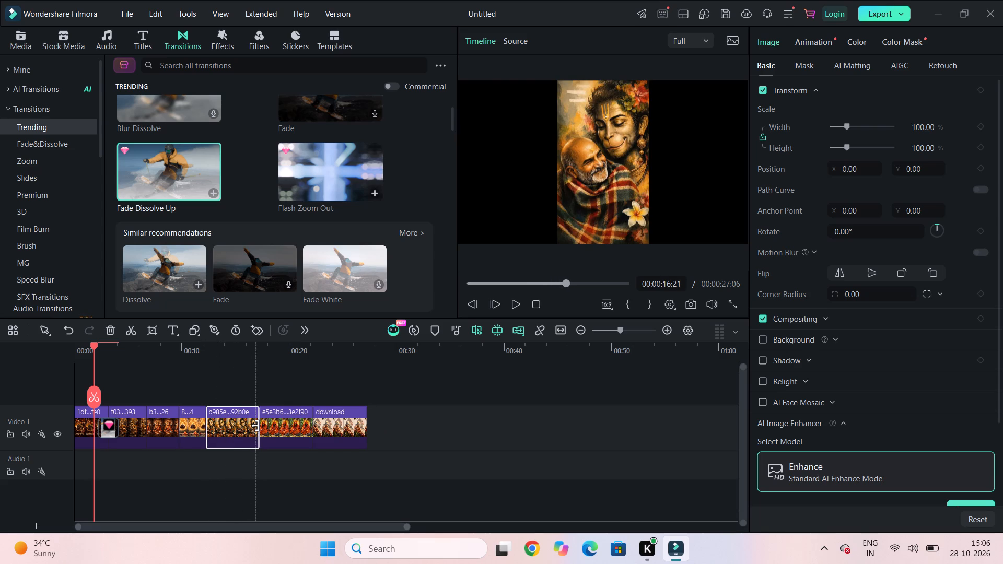
{"action": "left_click_drag", "start_coordinate": [255, 426], "coordinate": [227, 428]}
{"action": "left_click", "coordinate": [256, 427]}
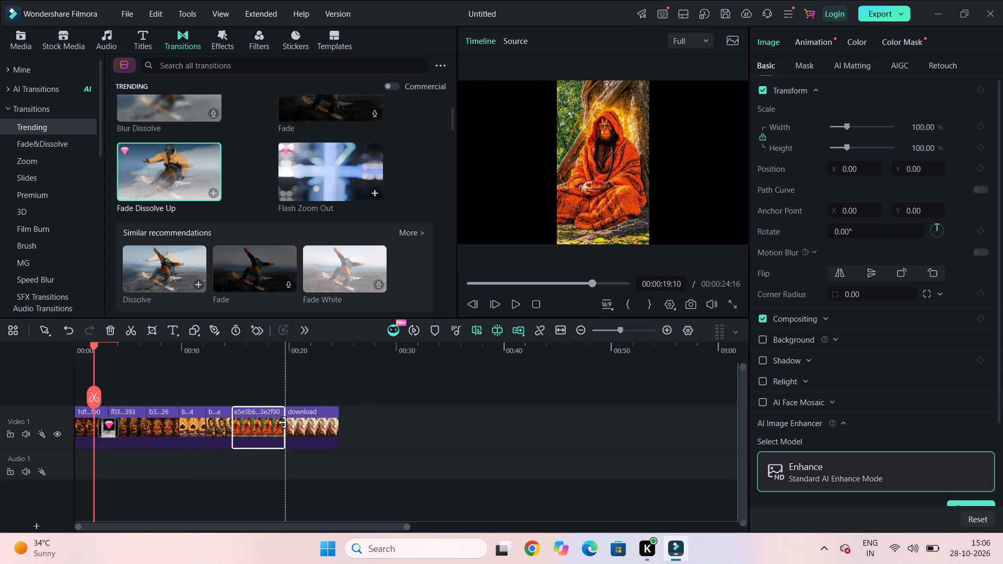
{"action": "left_click_drag", "start_coordinate": [283, 422], "coordinate": [254, 423]}
{"action": "left_click", "coordinate": [286, 424]}
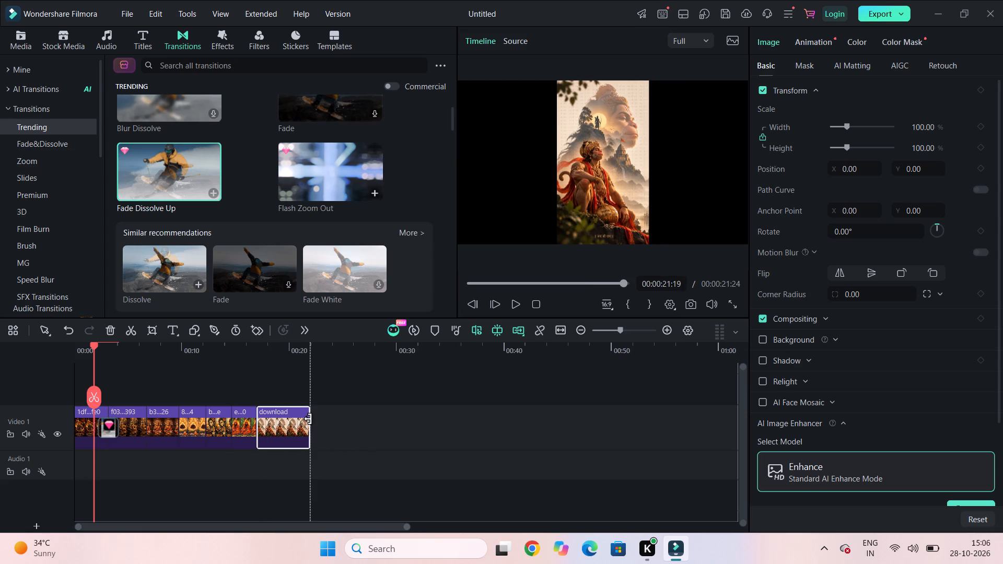
{"action": "left_click_drag", "start_coordinate": [308, 419], "coordinate": [282, 430]}
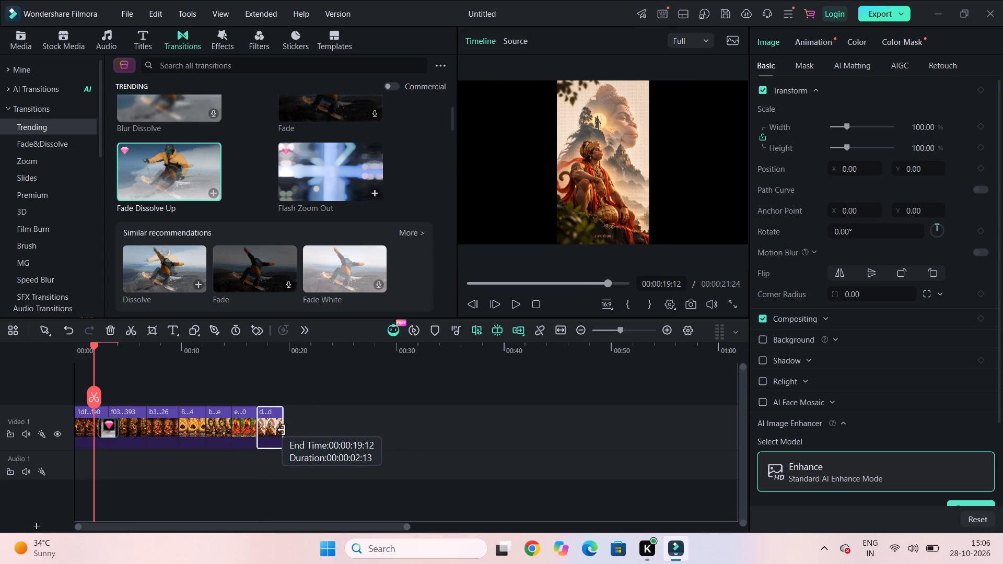
{"action": "left_click_drag", "start_coordinate": [282, 430], "coordinate": [281, 430]}
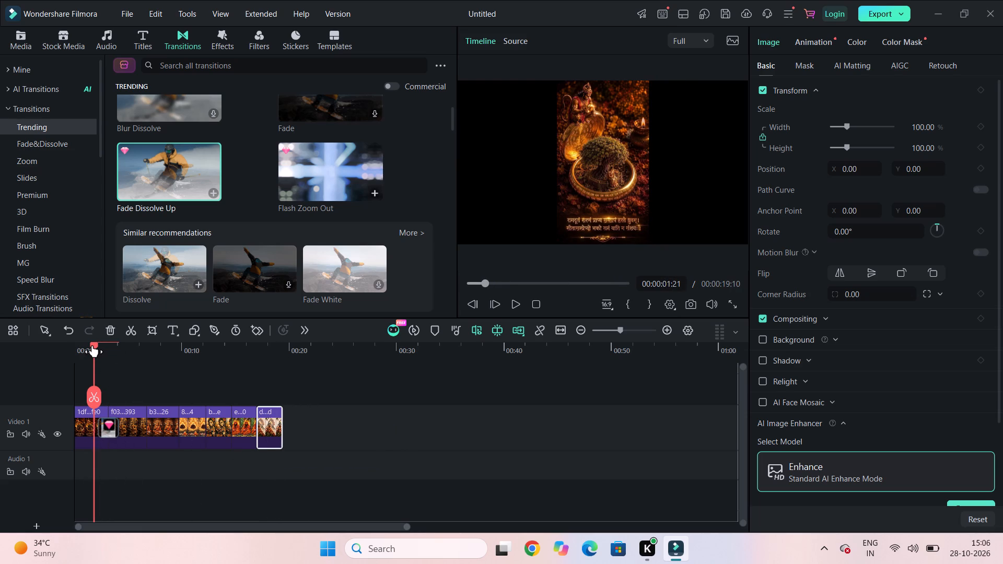
Play the shortened sequence from the beginning and replay the change from the second to the third image clip.
{"action": "left_click_drag", "start_coordinate": [92, 345], "coordinate": [73, 349]}
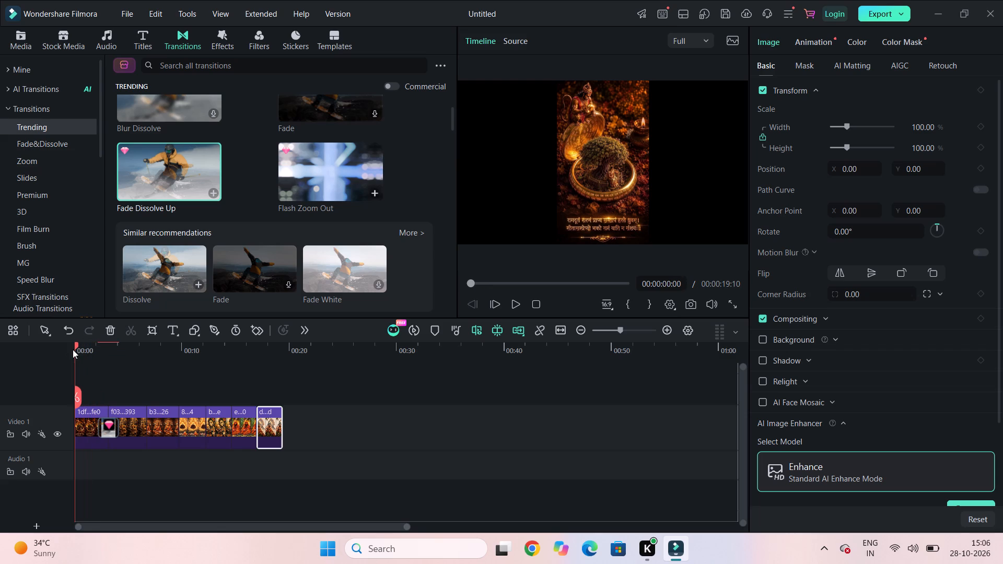
{"action": "left_click", "coordinate": [512, 303]}
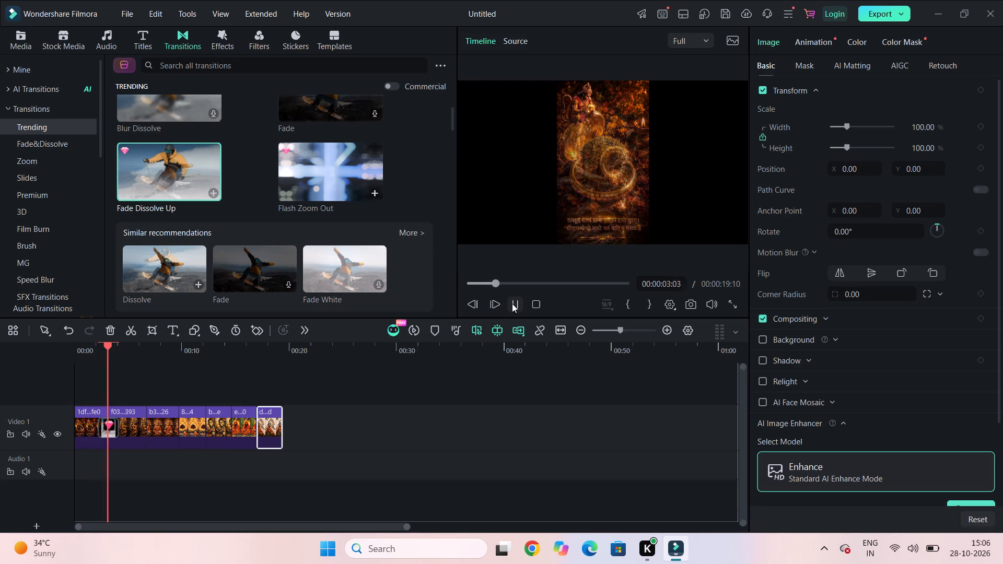
{"action": "left_click", "coordinate": [145, 416]}
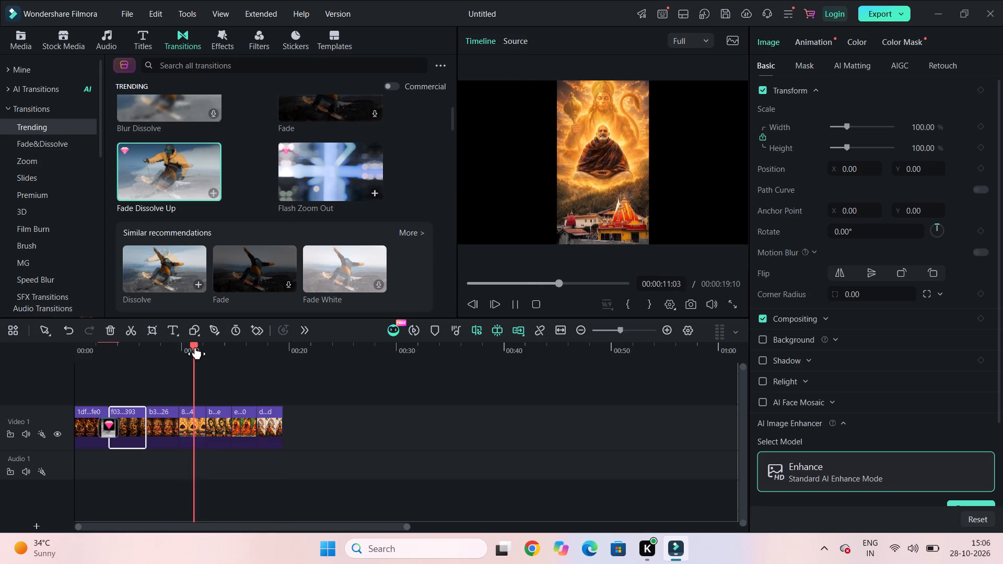
{"action": "left_click_drag", "start_coordinate": [195, 347], "coordinate": [140, 356]}
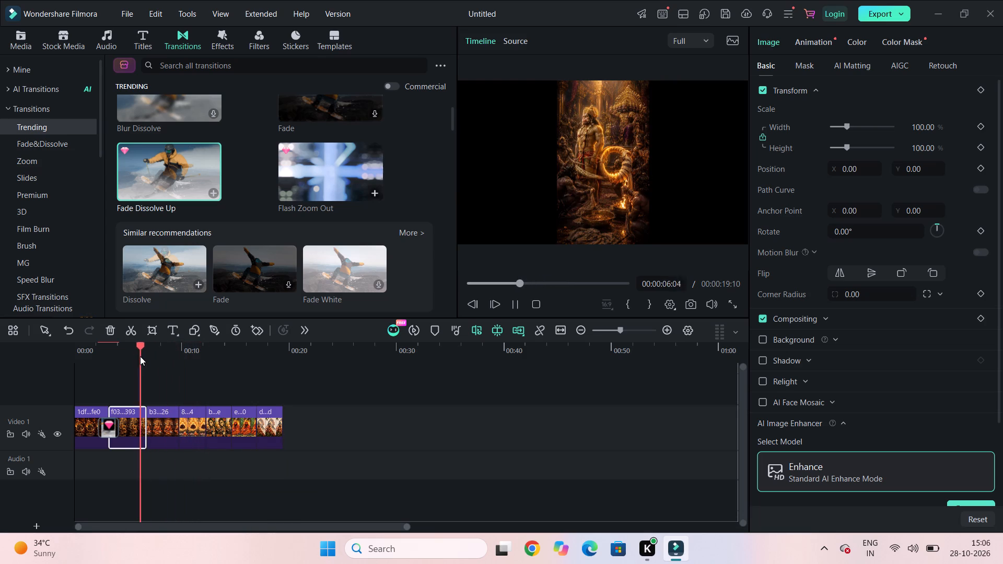
{"action": "left_click_drag", "start_coordinate": [140, 356], "coordinate": [138, 357]}
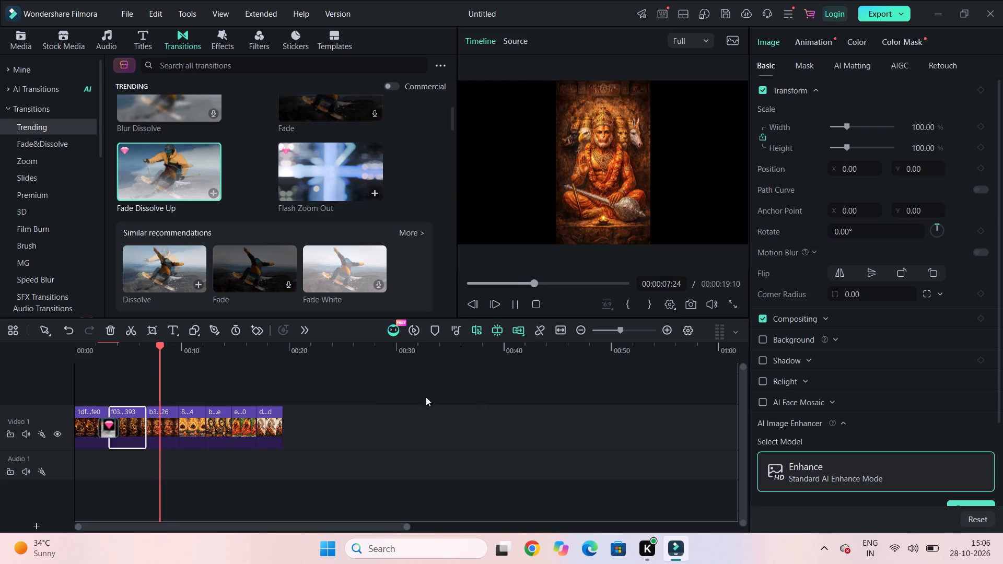
{"action": "left_click", "coordinate": [513, 299]}
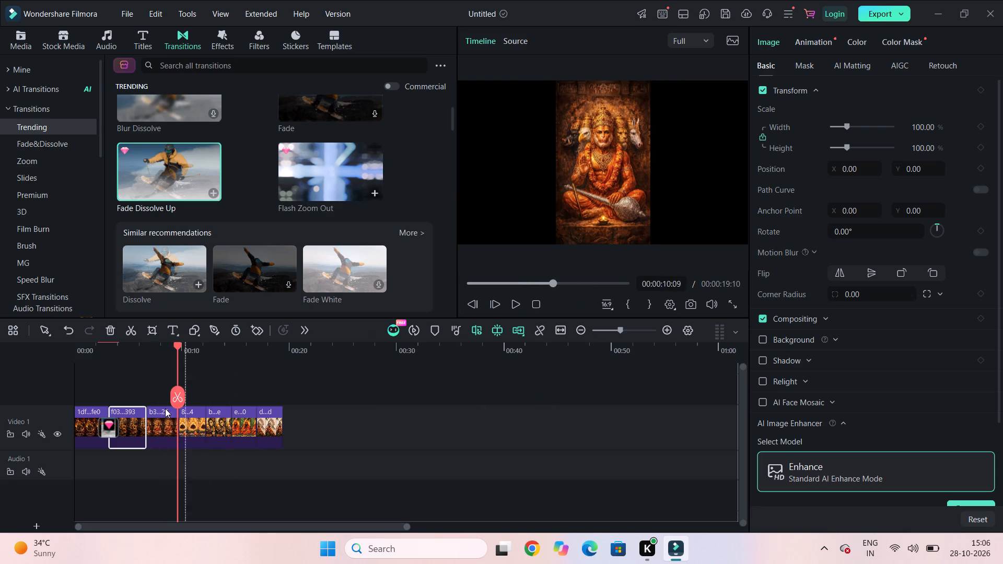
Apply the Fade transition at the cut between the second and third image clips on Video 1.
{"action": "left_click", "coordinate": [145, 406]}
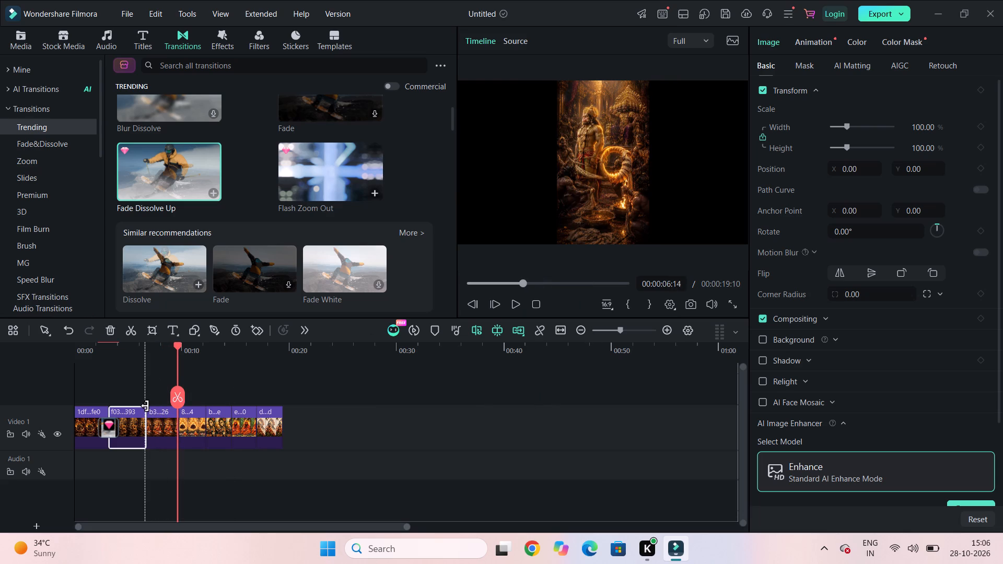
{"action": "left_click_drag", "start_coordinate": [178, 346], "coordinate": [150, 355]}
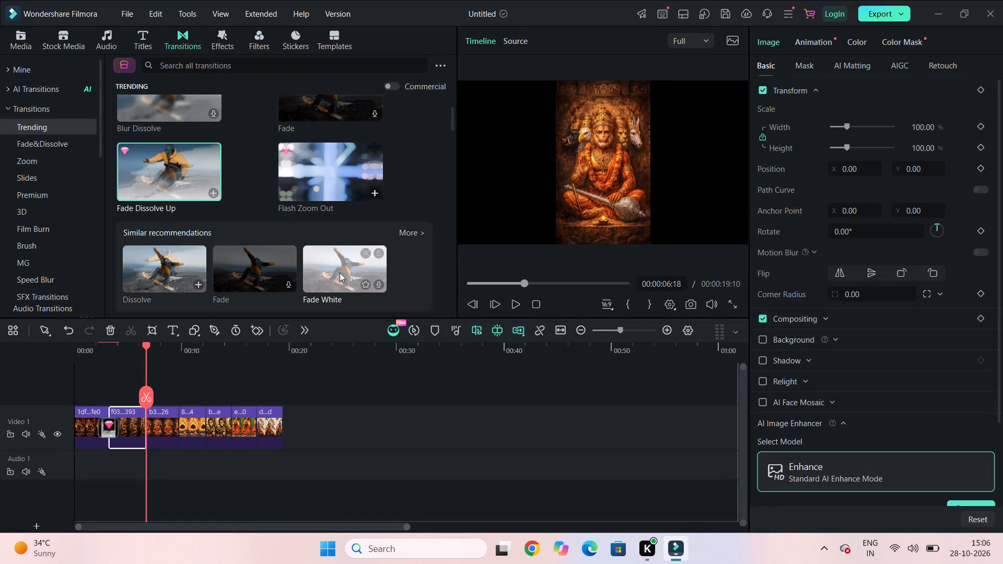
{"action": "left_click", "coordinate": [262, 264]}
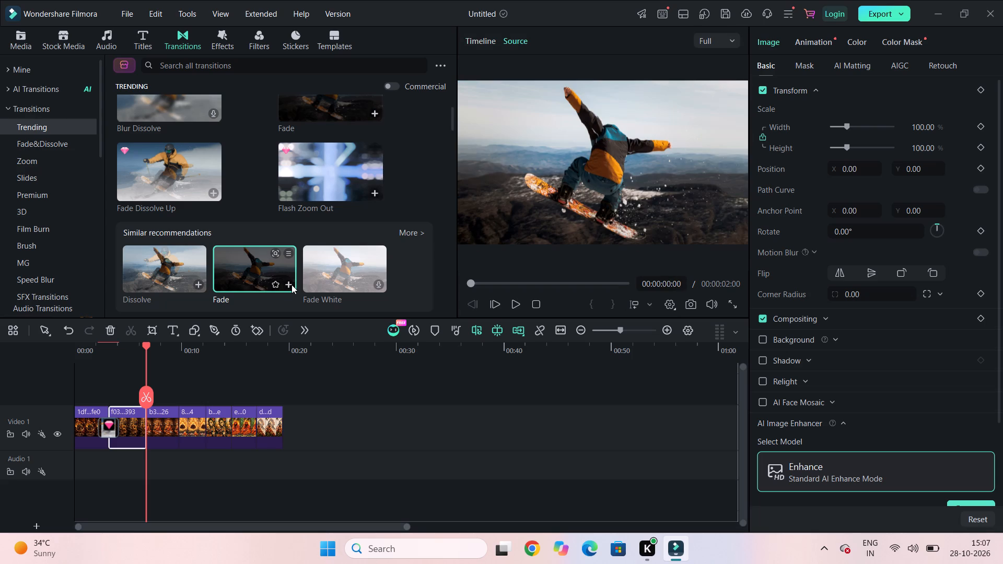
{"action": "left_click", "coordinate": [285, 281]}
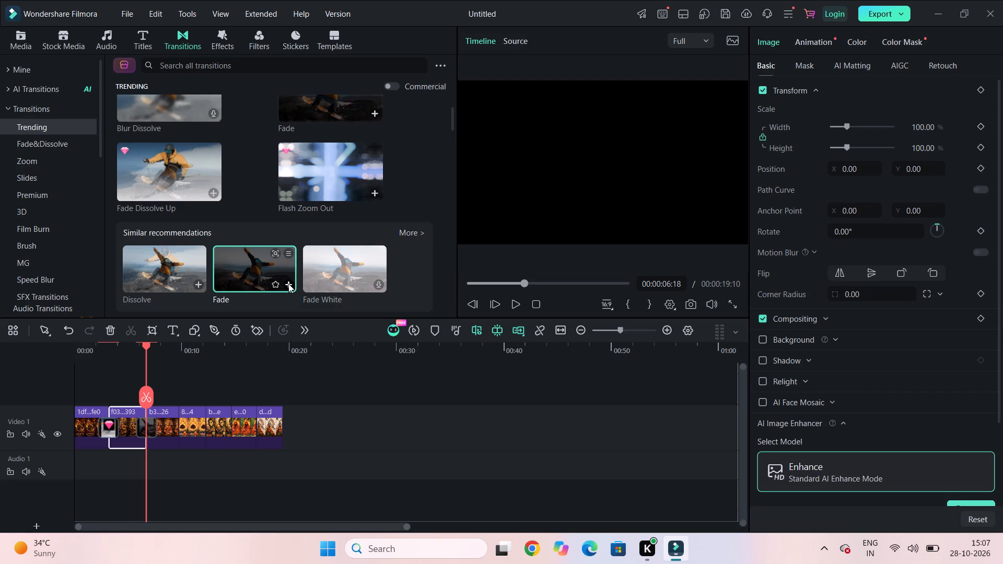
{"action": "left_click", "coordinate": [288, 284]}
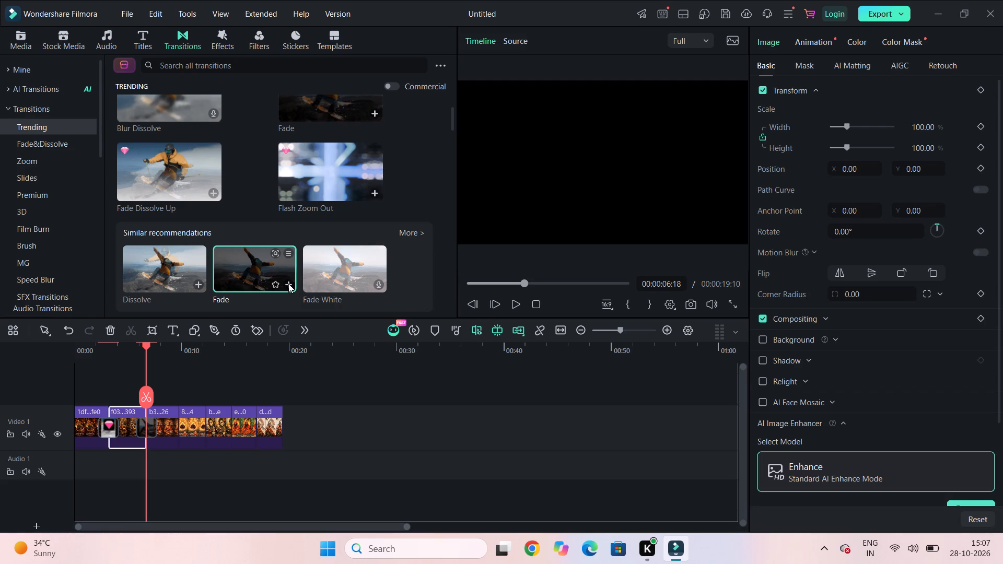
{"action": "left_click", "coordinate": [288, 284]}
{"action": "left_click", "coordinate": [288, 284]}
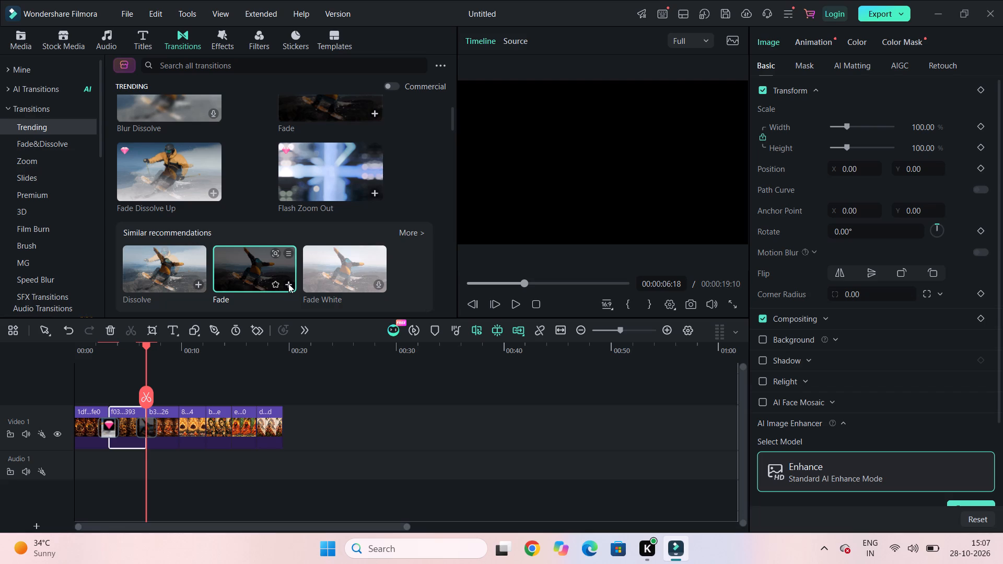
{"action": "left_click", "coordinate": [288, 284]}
Apply the 3D transition Horizontal Cutout 1 at the cut between the second and third image clips on Video 1.
{"action": "left_click", "coordinate": [41, 211]}
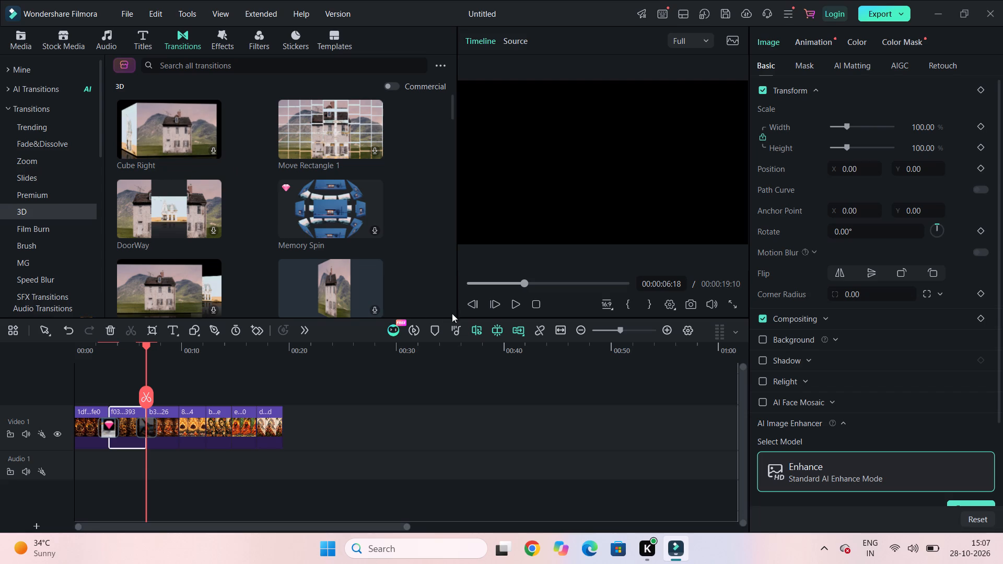
{"action": "left_click_drag", "start_coordinate": [452, 99], "coordinate": [451, 145]}
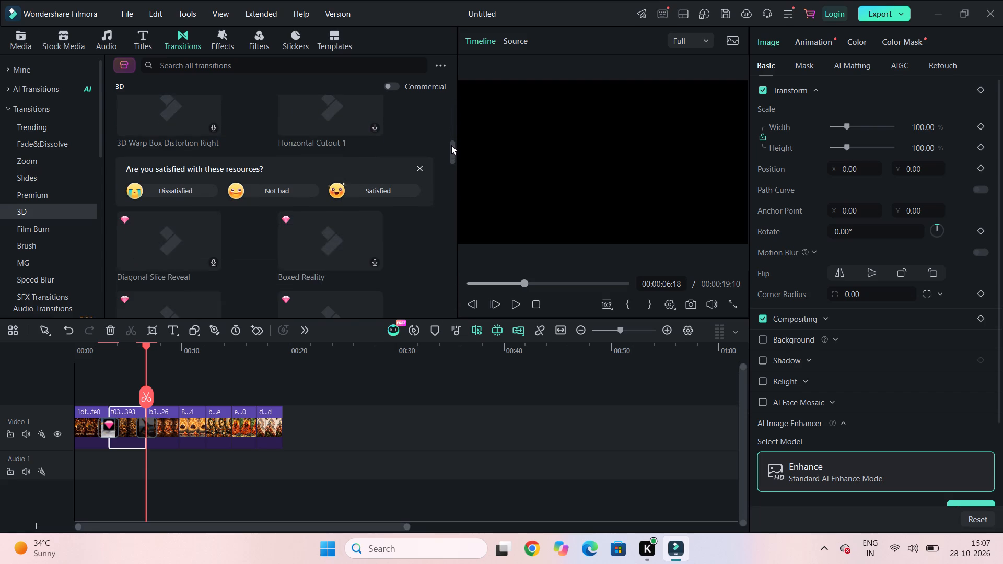
{"action": "left_click_drag", "start_coordinate": [451, 145], "coordinate": [452, 145]}
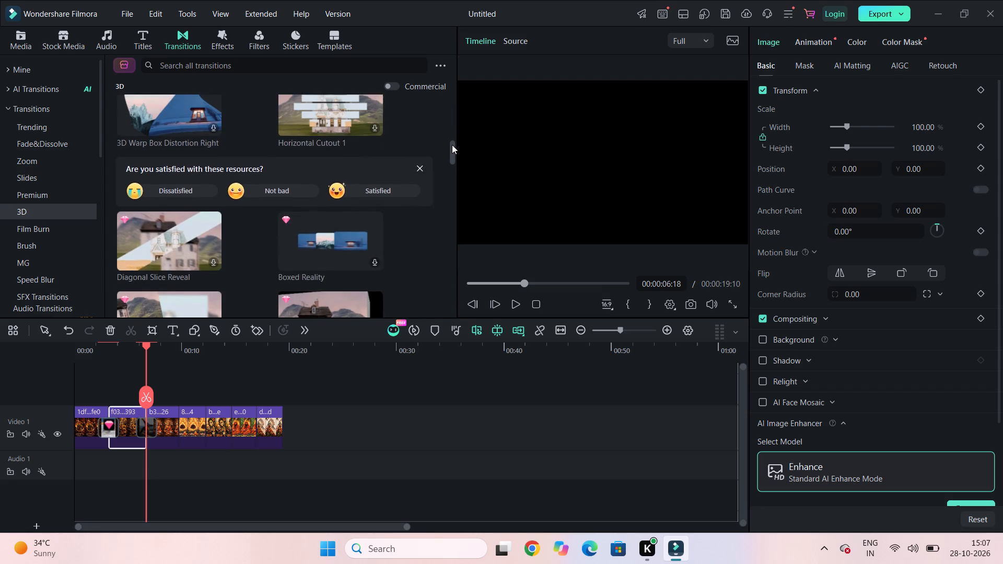
{"action": "left_click_drag", "start_coordinate": [452, 145], "coordinate": [452, 130]}
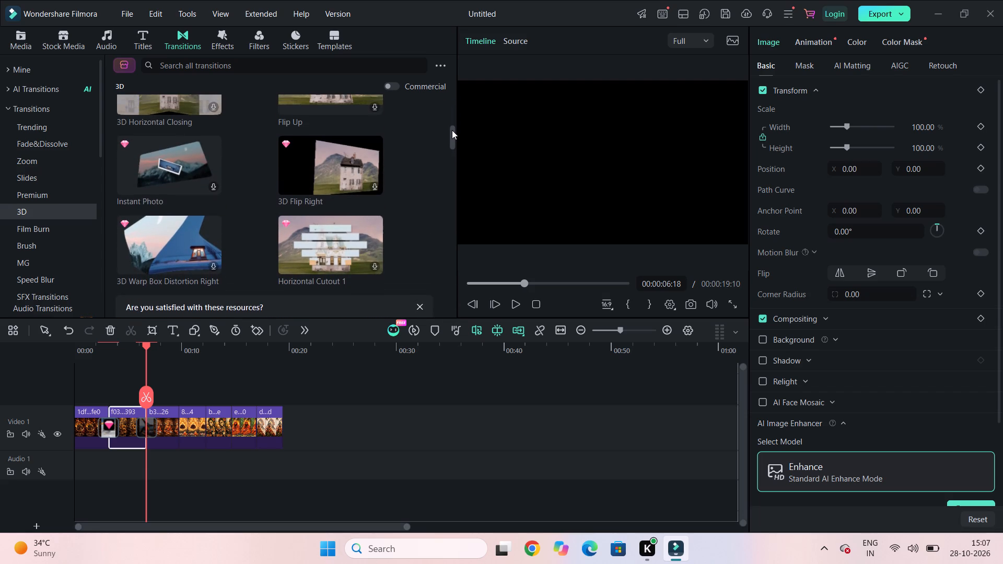
{"action": "left_click", "coordinate": [374, 265]}
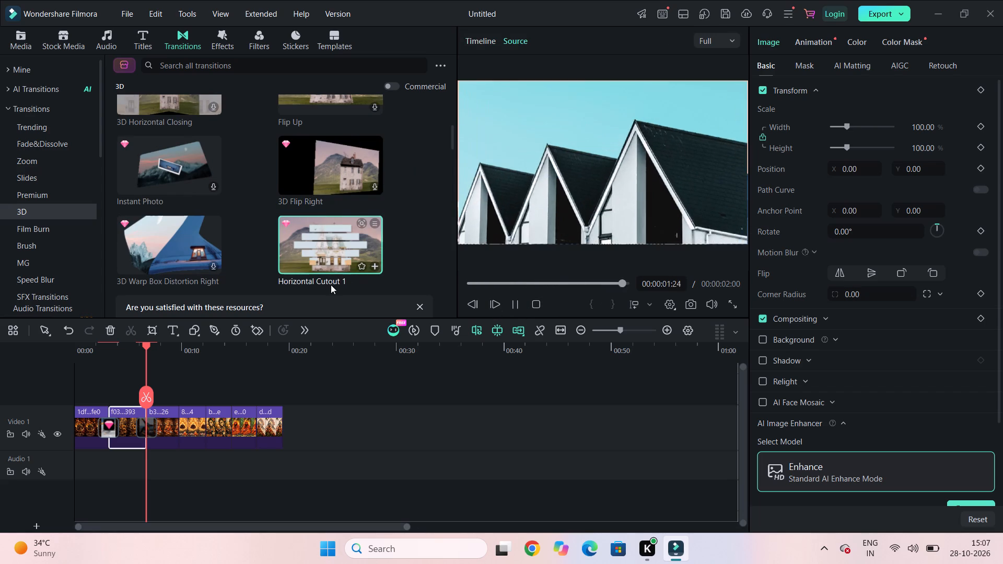
{"action": "left_click", "coordinate": [372, 264]}
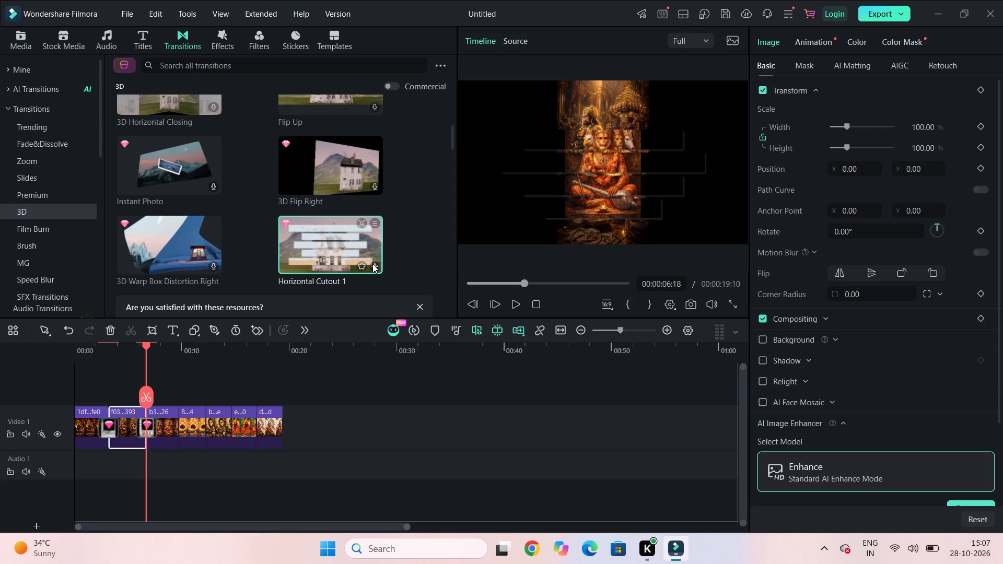
{"action": "left_click", "coordinate": [181, 420]}
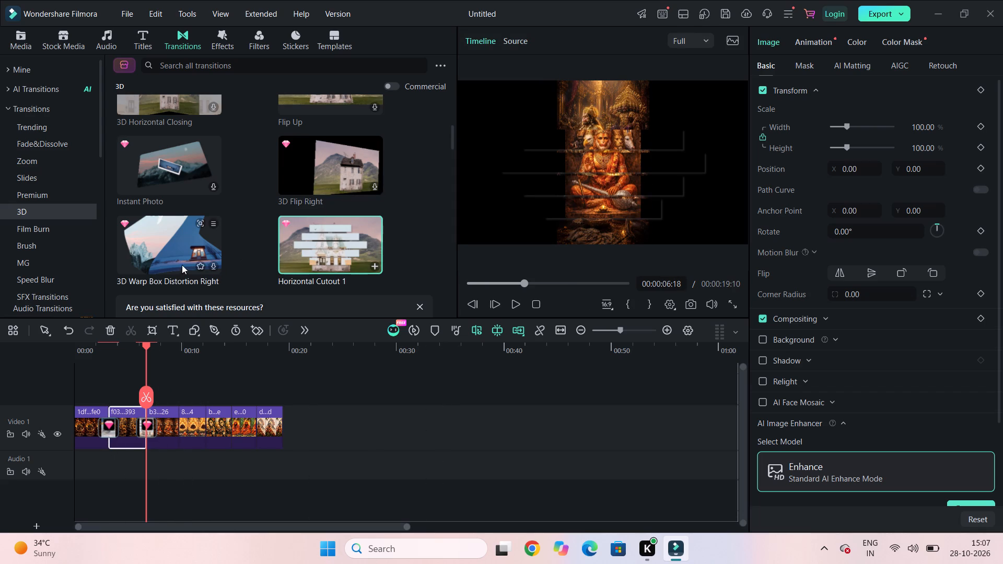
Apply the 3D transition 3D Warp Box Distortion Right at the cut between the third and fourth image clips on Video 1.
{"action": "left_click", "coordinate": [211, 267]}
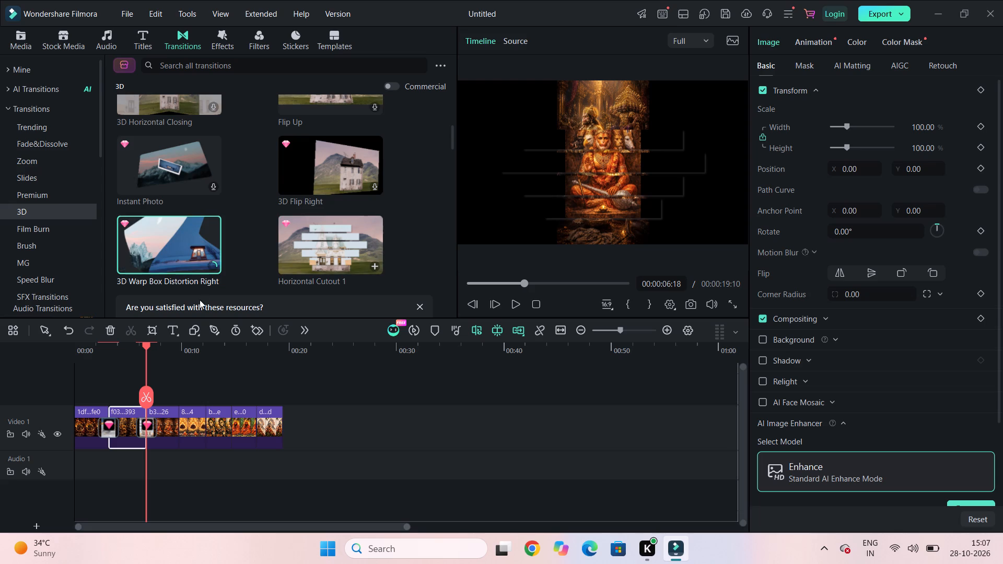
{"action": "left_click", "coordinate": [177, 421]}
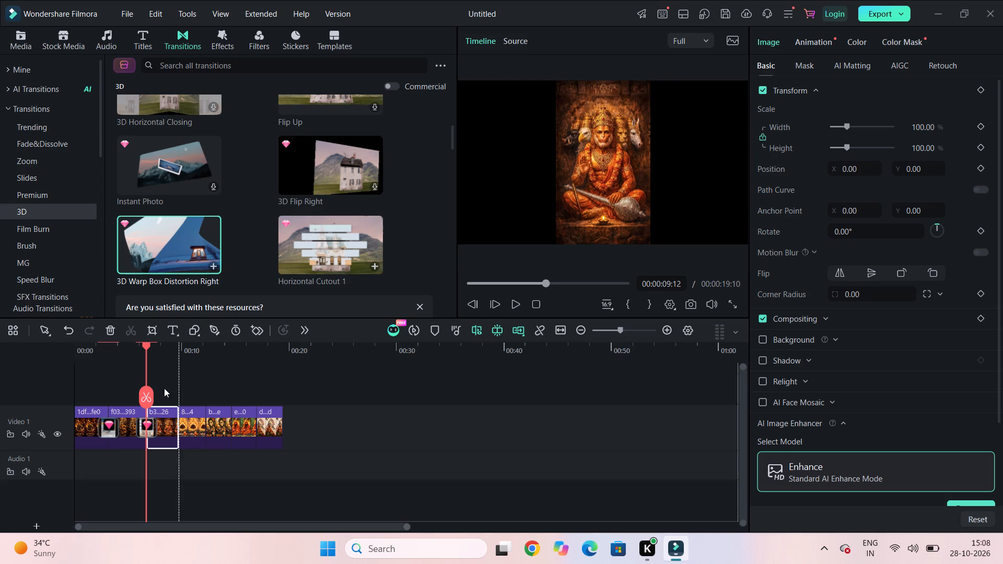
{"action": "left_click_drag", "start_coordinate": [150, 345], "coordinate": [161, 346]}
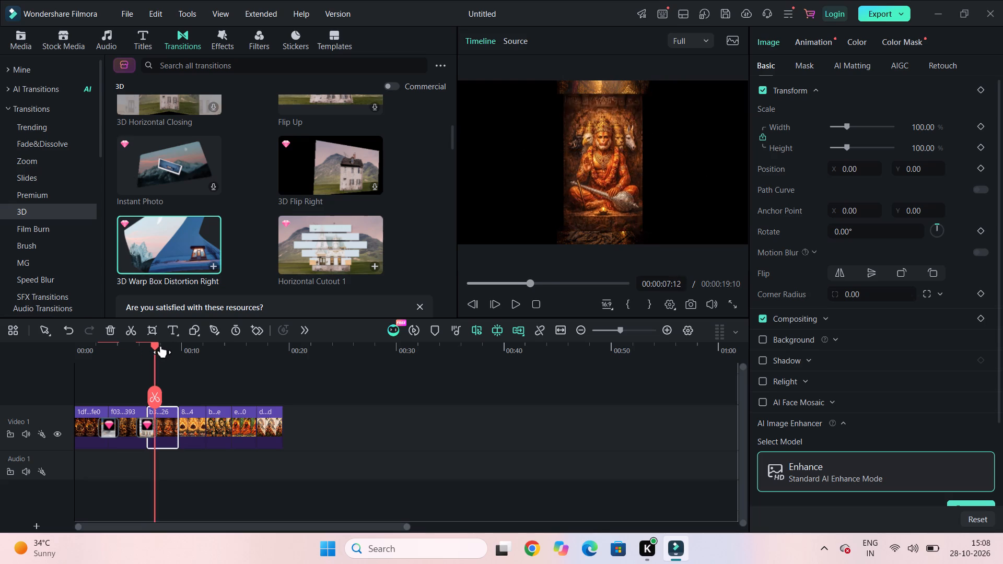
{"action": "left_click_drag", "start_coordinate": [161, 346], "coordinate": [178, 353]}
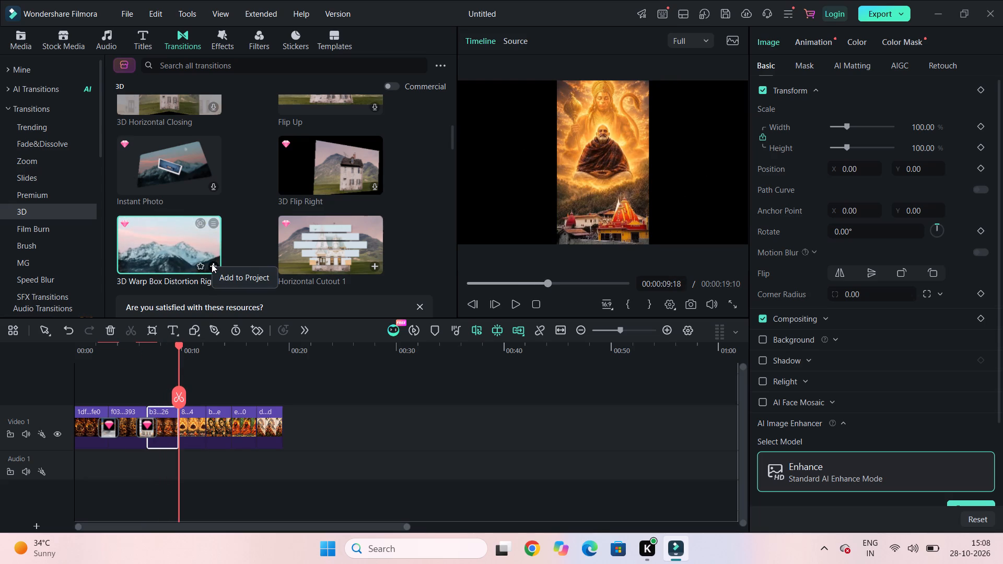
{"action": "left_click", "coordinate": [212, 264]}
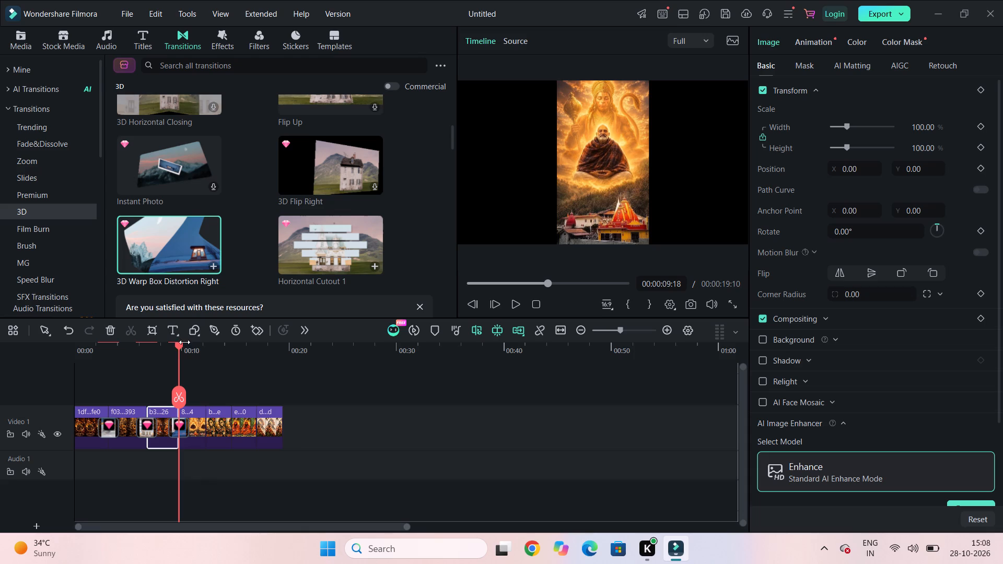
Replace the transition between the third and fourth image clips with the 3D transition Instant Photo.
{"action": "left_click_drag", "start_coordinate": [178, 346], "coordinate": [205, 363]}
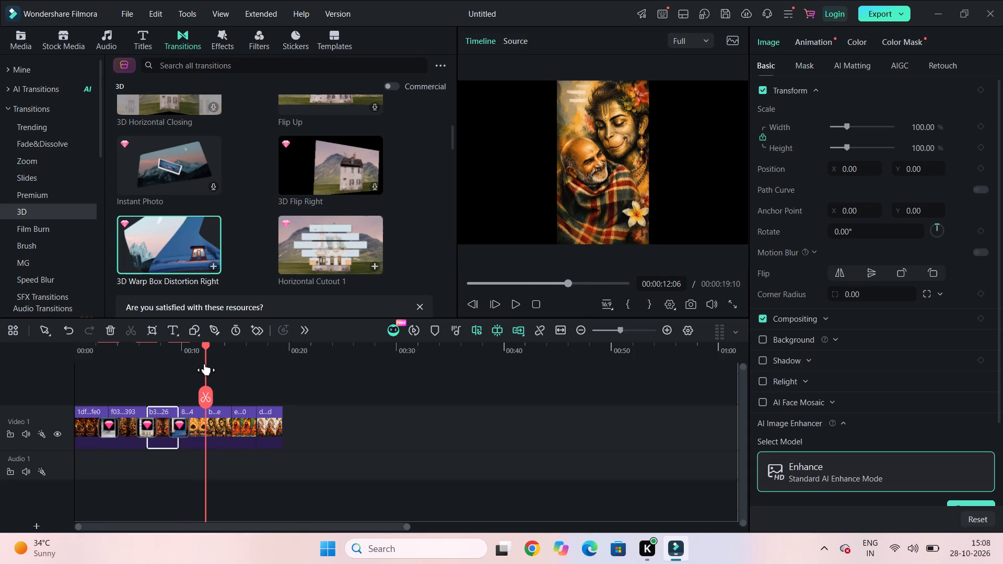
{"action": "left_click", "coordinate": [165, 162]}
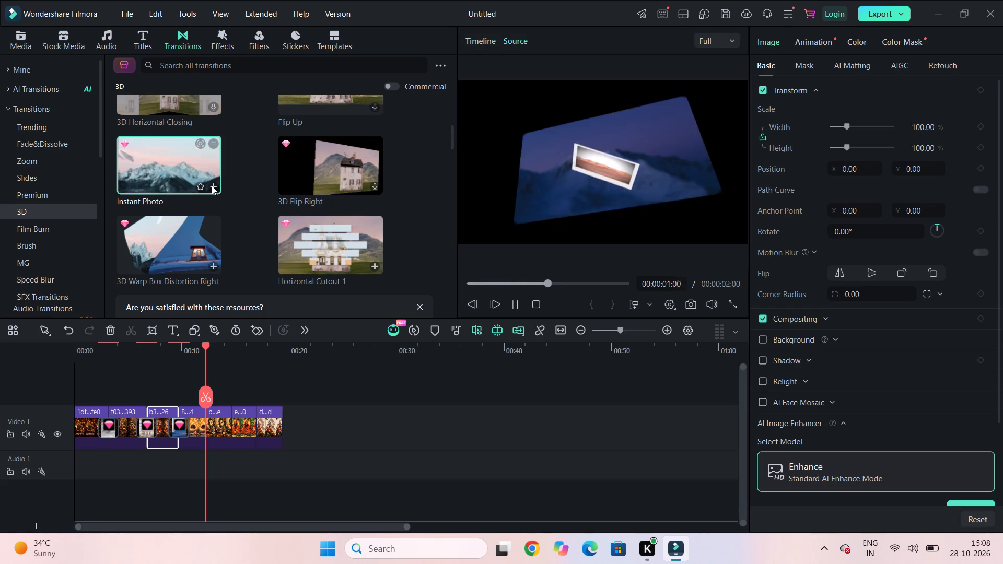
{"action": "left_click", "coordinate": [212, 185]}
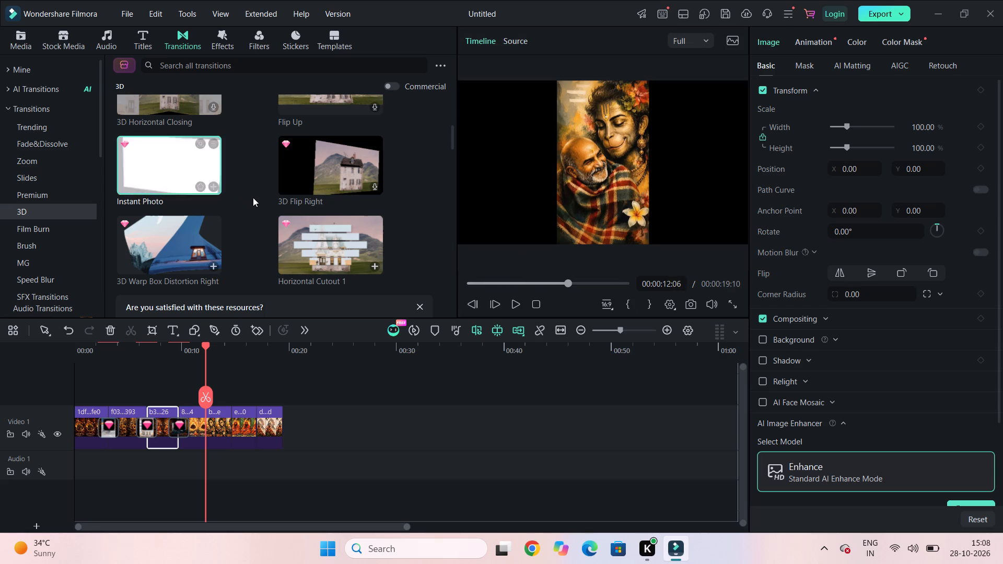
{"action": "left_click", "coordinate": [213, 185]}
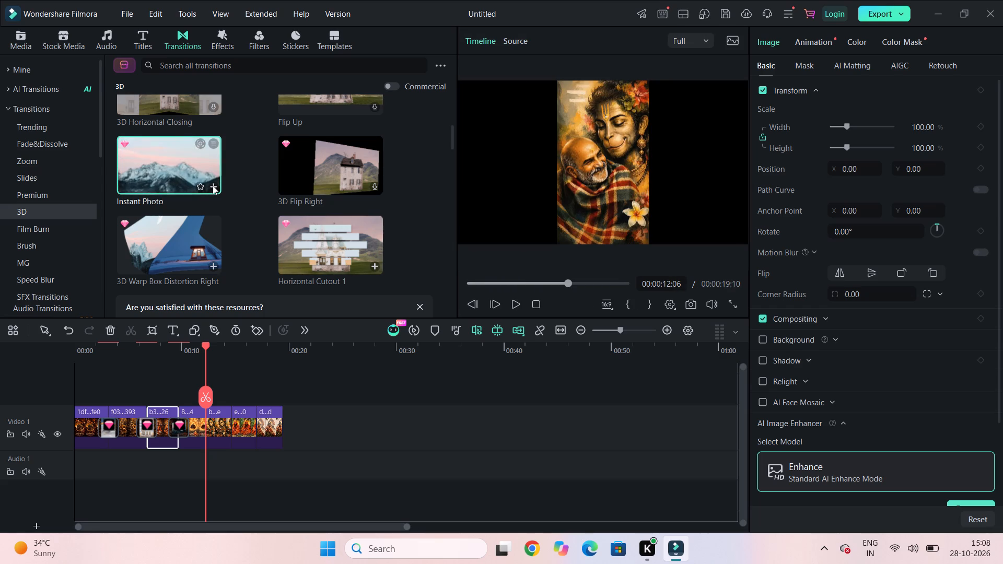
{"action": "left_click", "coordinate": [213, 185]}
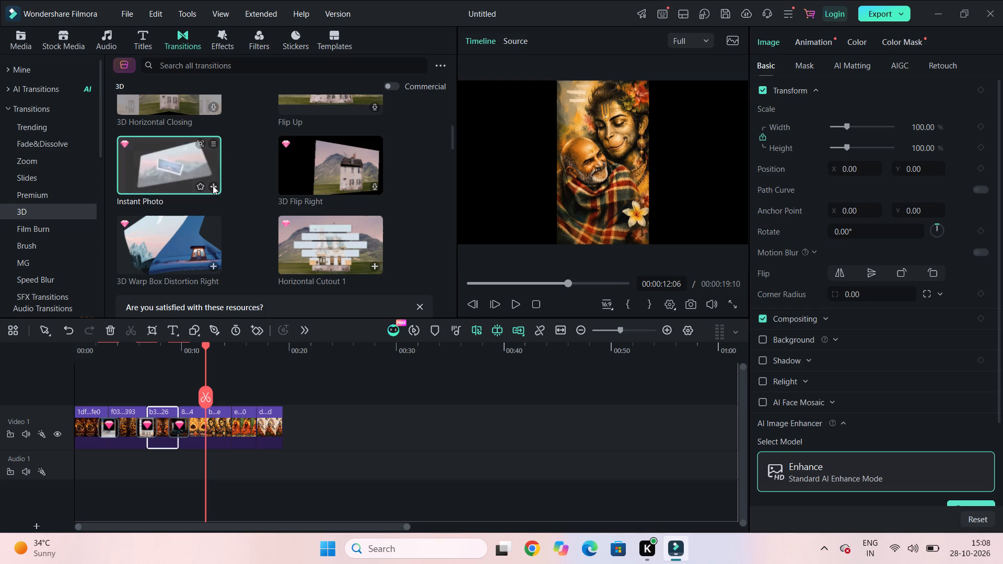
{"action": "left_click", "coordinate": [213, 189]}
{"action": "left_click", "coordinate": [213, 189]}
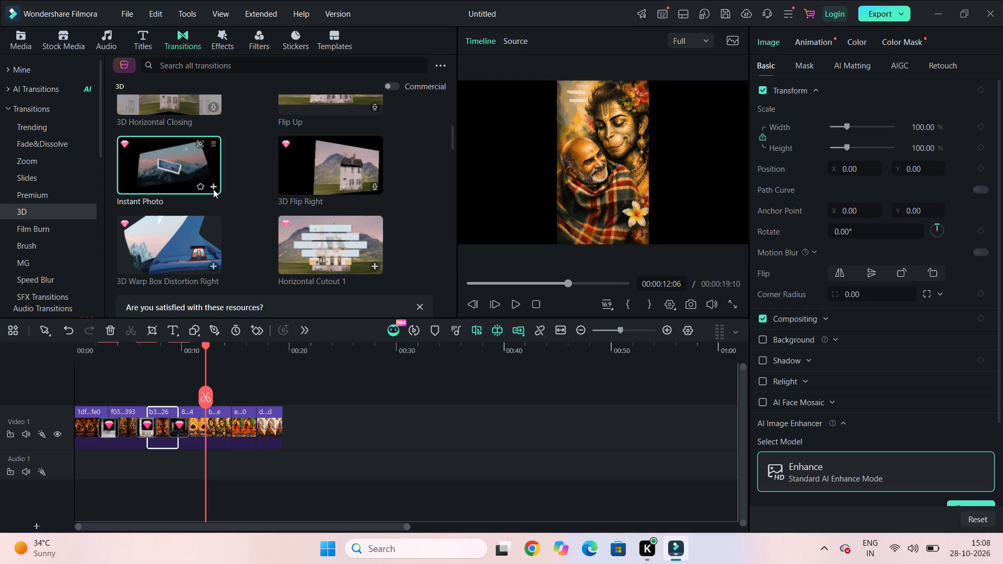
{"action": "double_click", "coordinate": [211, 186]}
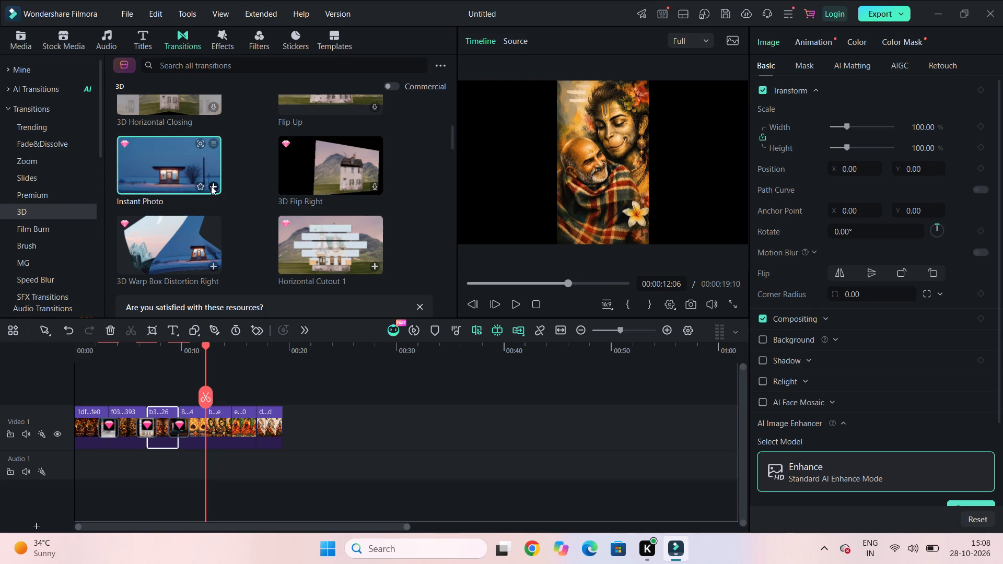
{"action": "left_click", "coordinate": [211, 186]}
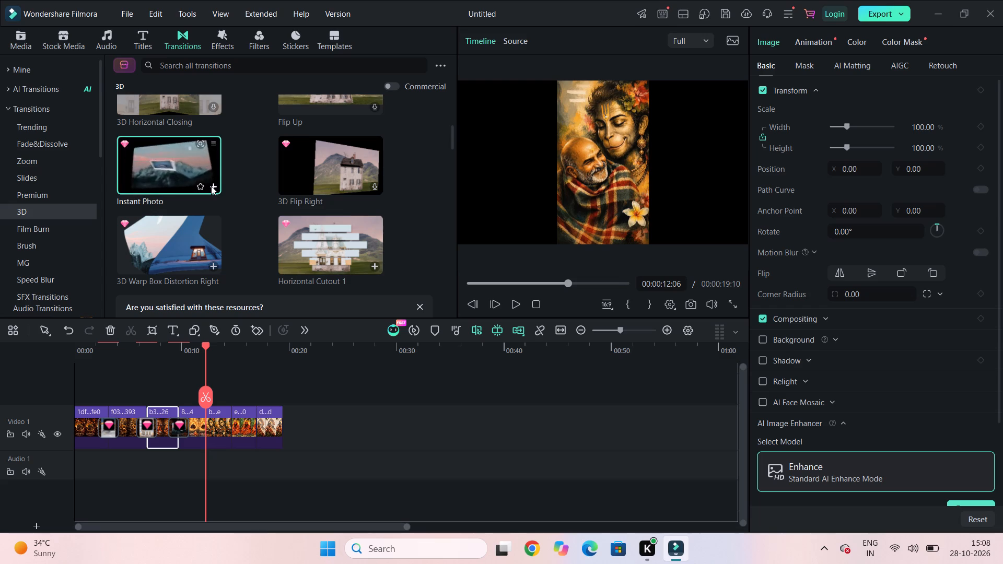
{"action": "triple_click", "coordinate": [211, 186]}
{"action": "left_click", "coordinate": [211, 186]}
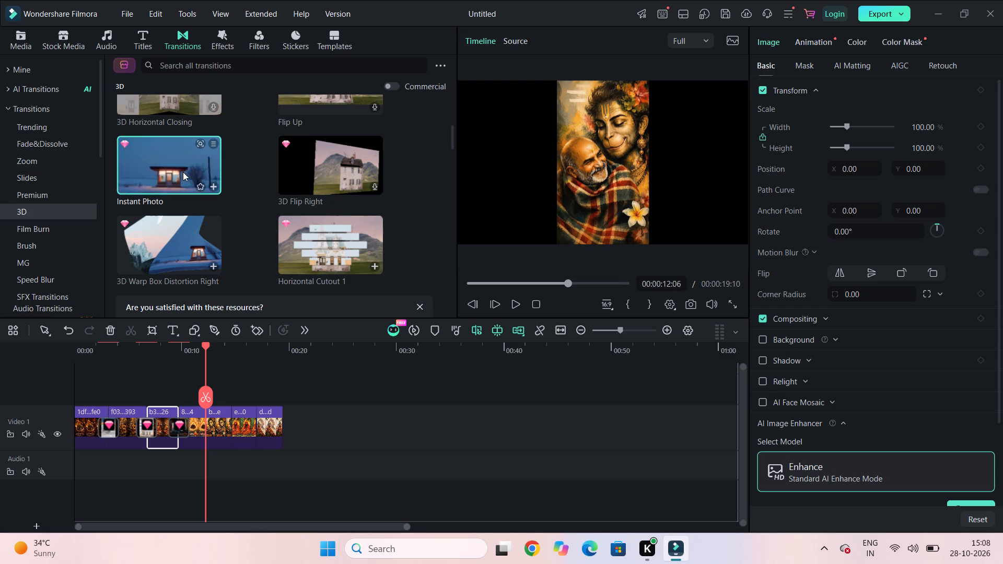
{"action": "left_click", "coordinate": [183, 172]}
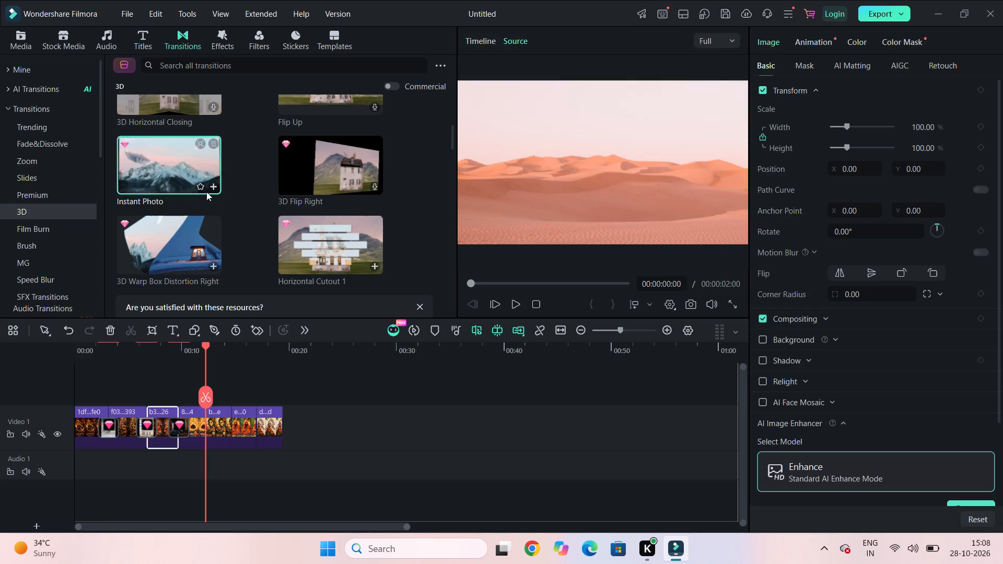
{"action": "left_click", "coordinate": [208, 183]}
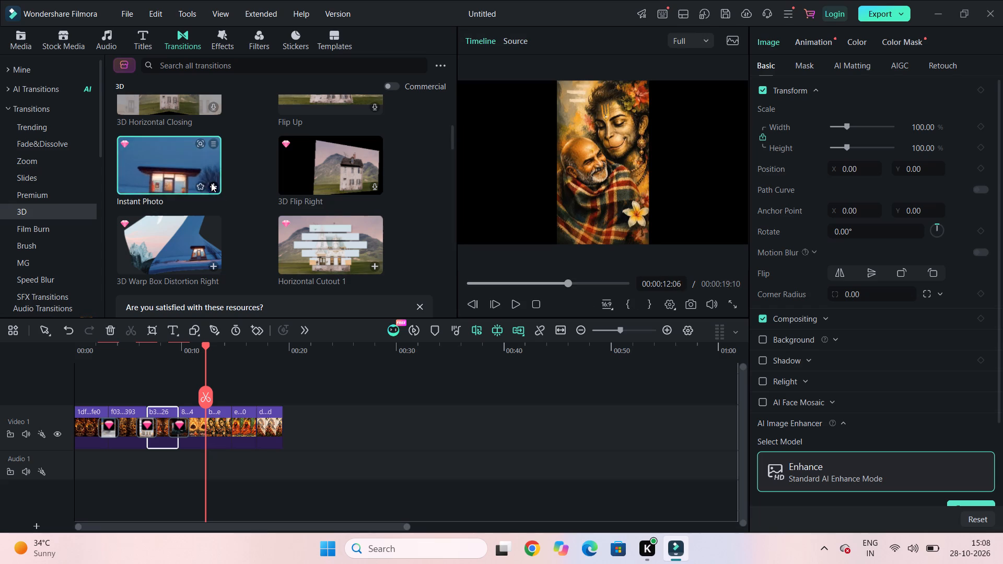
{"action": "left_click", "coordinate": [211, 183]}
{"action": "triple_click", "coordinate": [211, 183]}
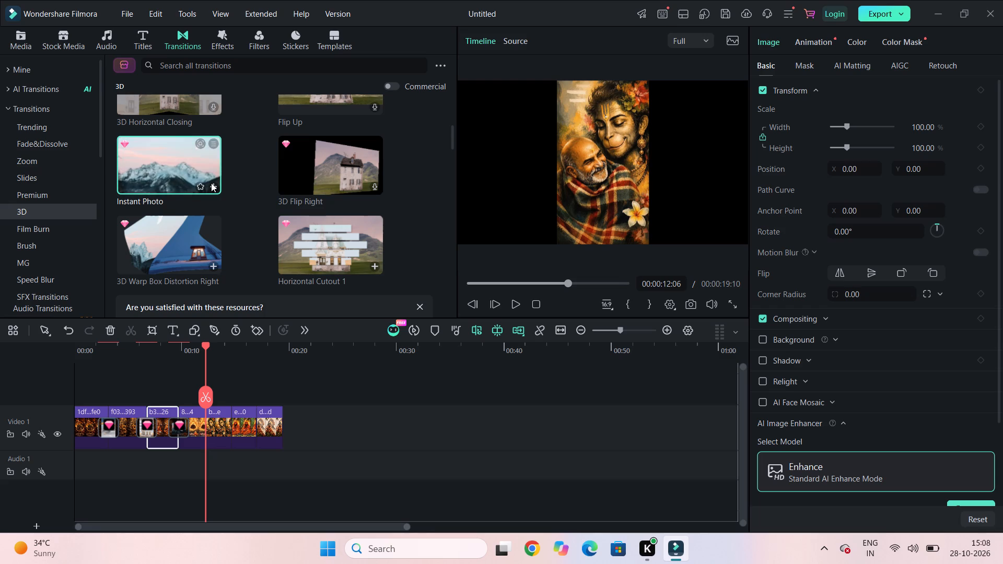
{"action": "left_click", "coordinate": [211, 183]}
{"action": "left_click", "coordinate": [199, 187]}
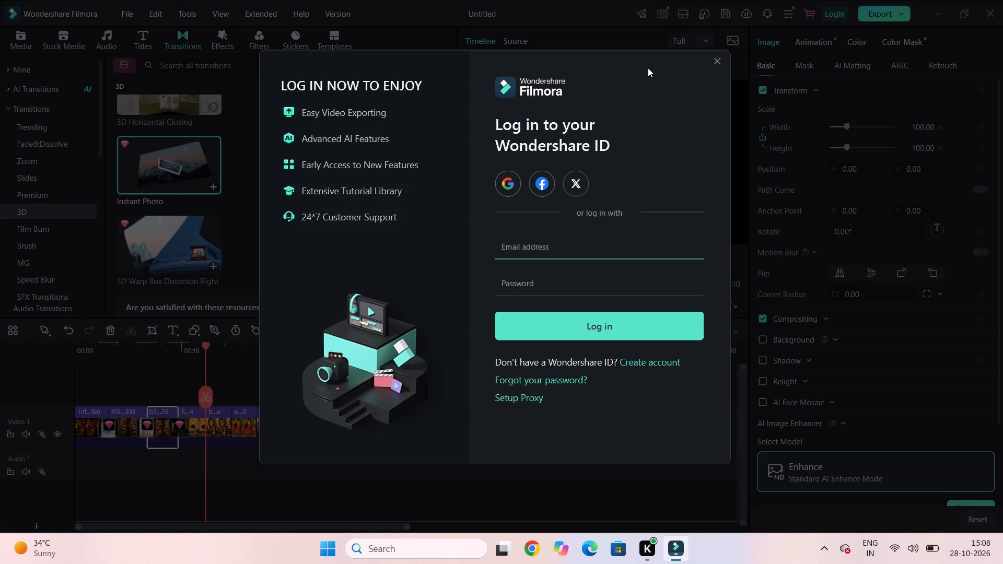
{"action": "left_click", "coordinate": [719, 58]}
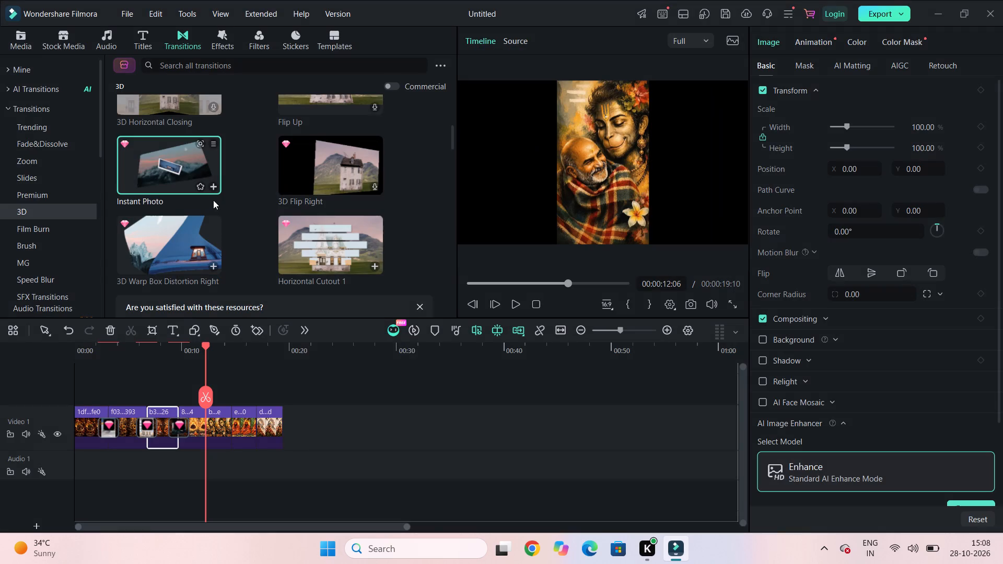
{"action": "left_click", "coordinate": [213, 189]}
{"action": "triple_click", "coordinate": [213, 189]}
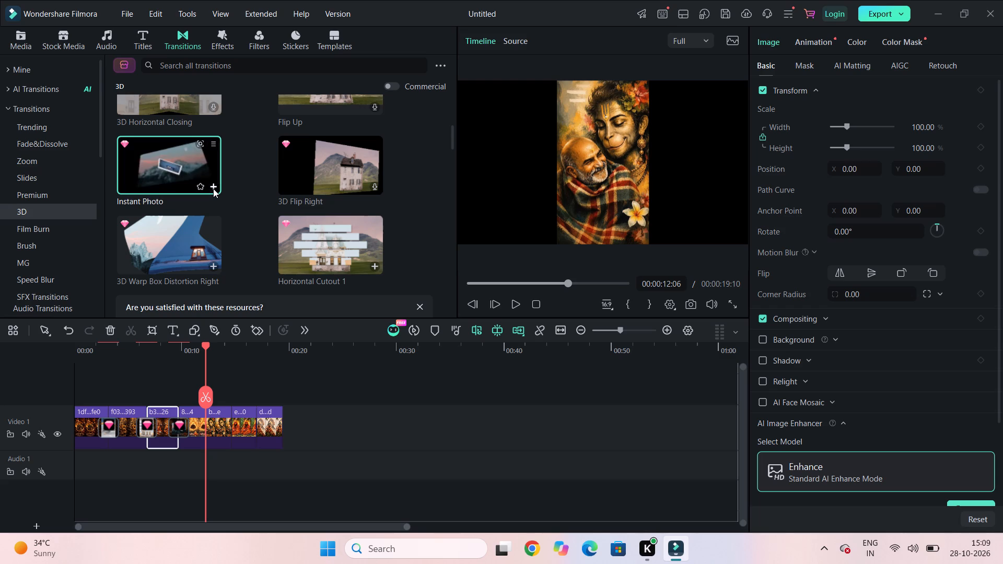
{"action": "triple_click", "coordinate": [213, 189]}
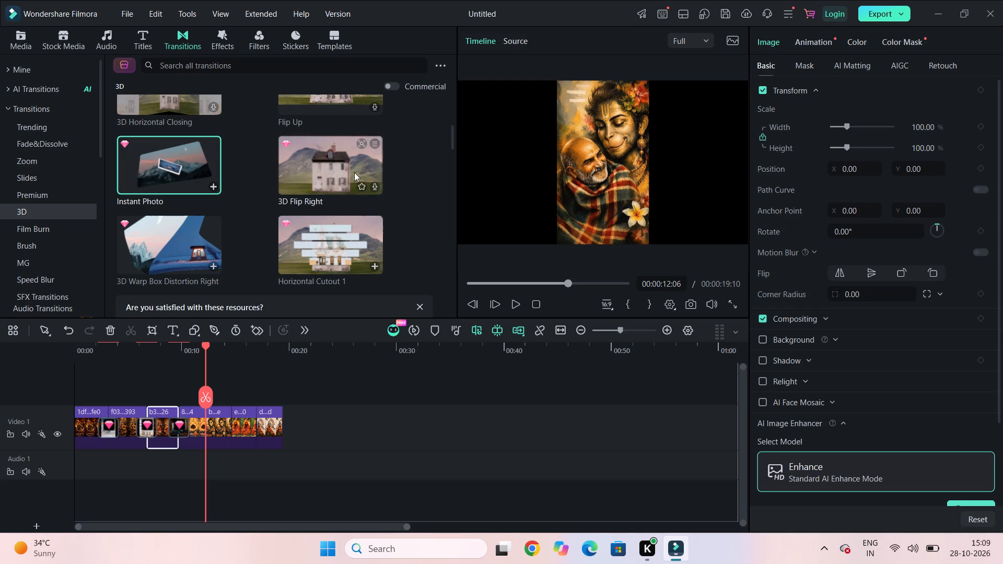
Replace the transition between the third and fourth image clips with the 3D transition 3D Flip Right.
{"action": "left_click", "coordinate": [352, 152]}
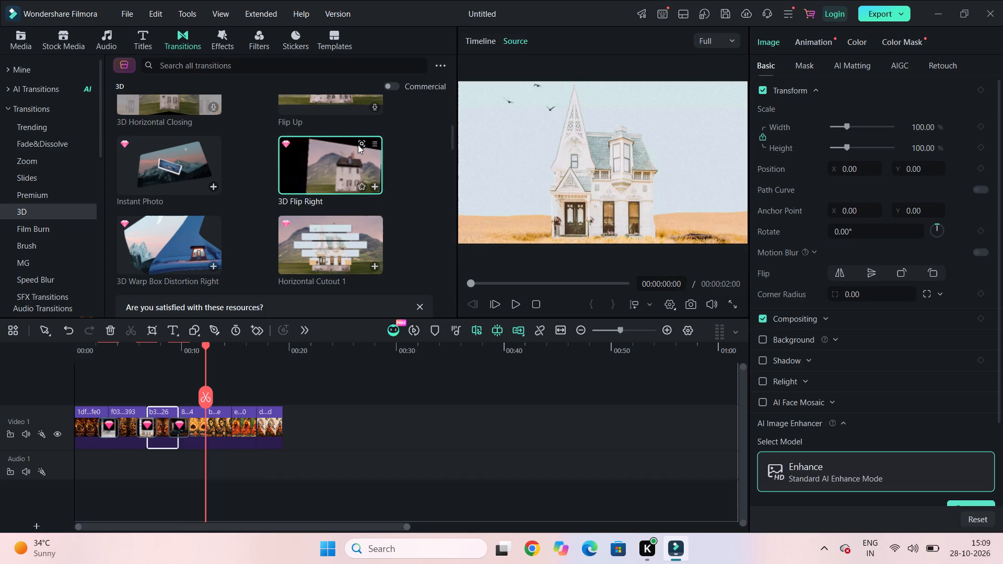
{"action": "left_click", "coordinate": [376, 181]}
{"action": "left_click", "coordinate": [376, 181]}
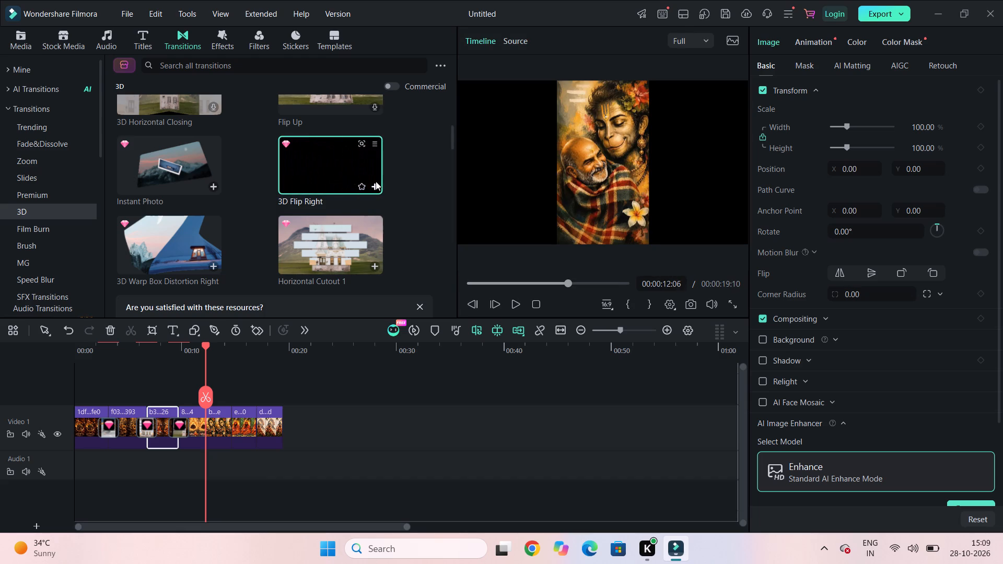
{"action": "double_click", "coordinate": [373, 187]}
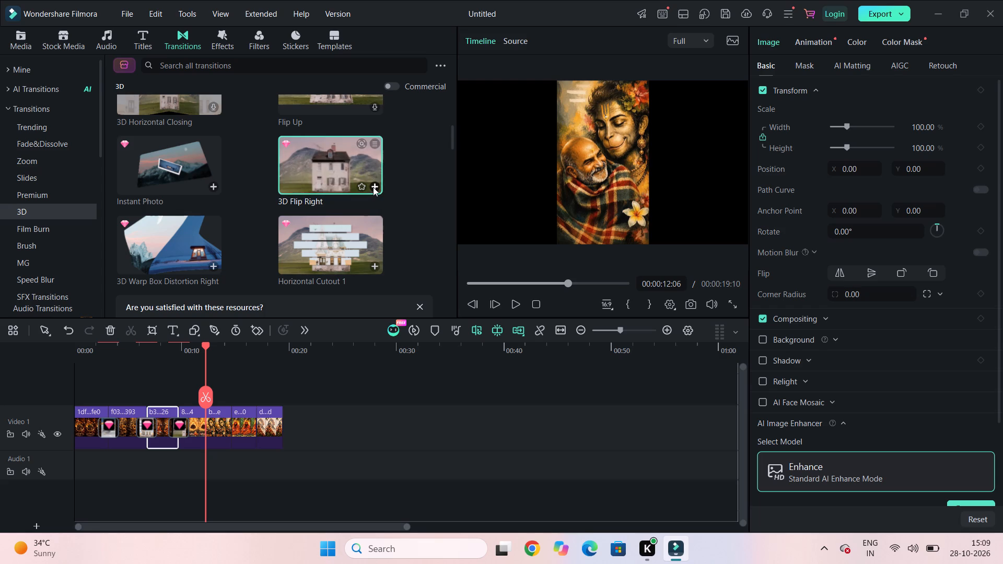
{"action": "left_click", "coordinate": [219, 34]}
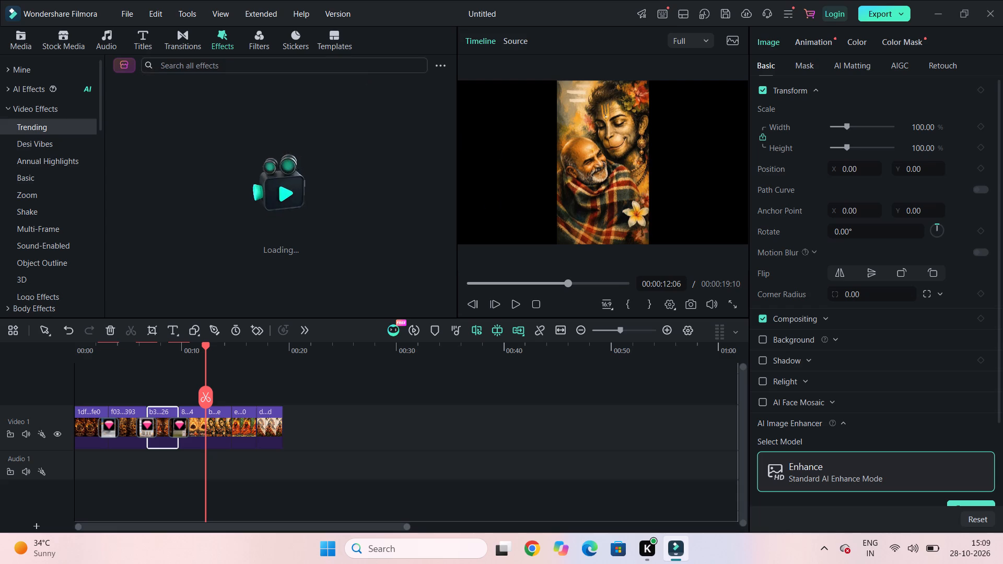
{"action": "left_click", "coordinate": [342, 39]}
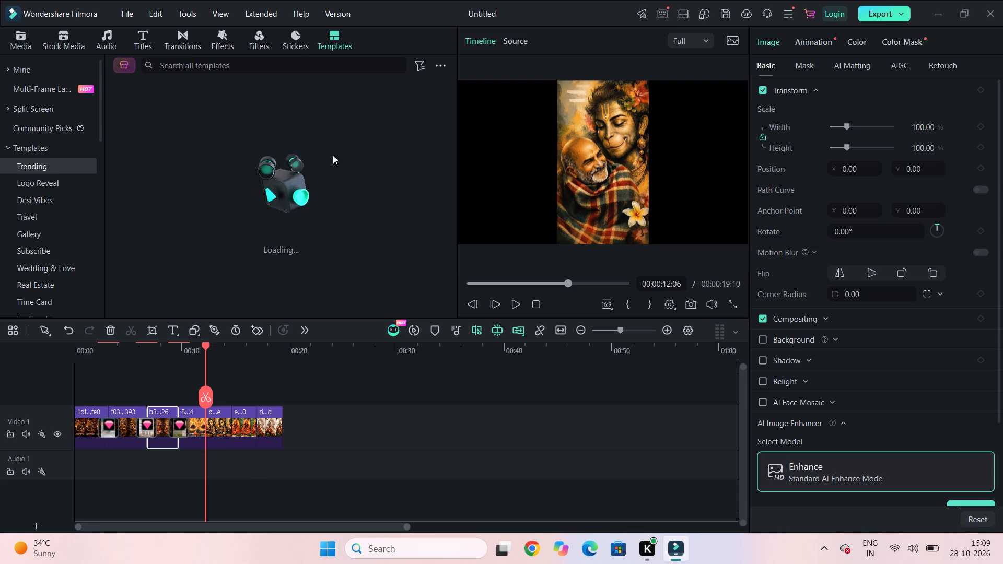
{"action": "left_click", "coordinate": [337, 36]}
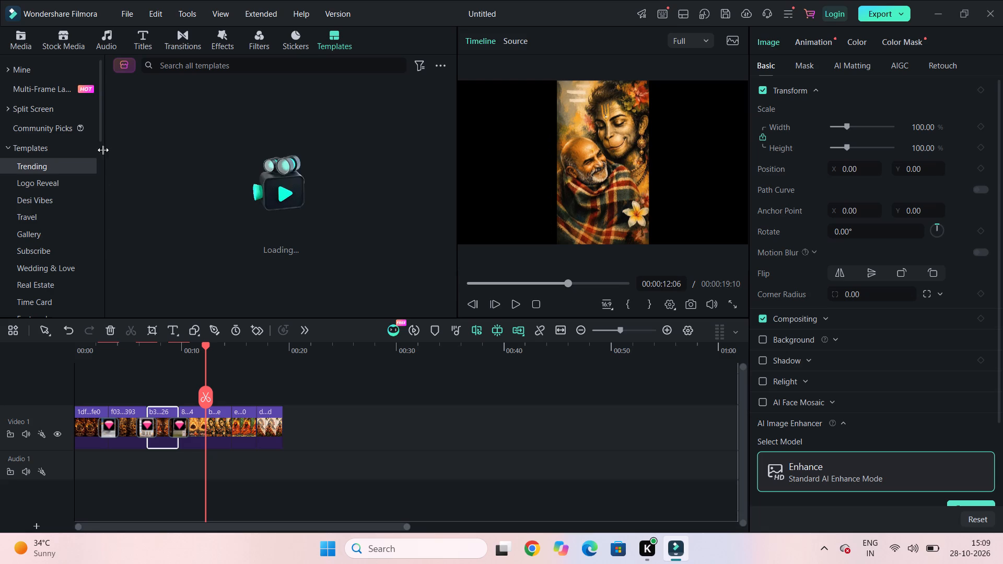
Replace the transition between the third and fourth image clips with the 3D transition Horizontal Cutout 1.
{"action": "left_click", "coordinate": [182, 38]}
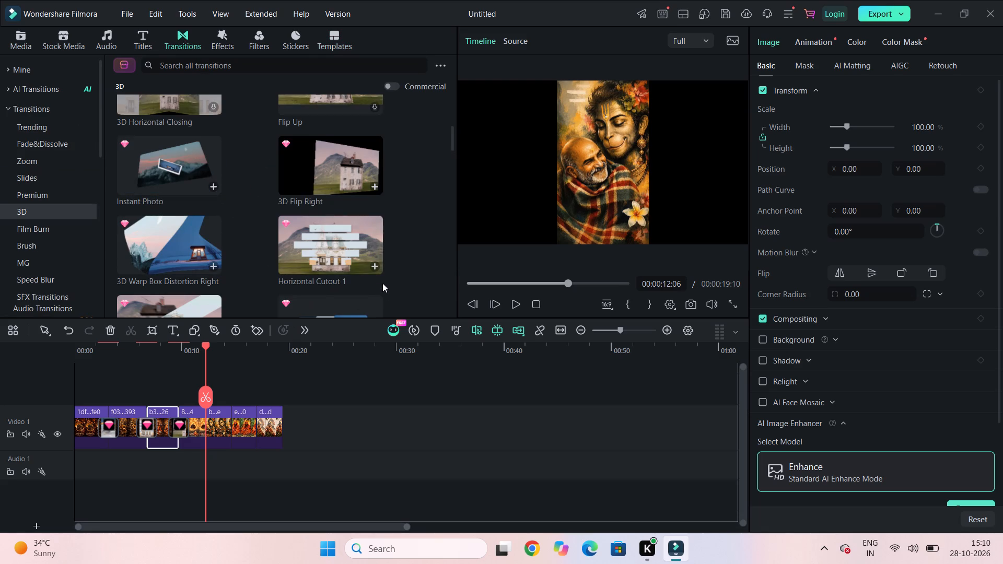
{"action": "left_click", "coordinate": [377, 268]}
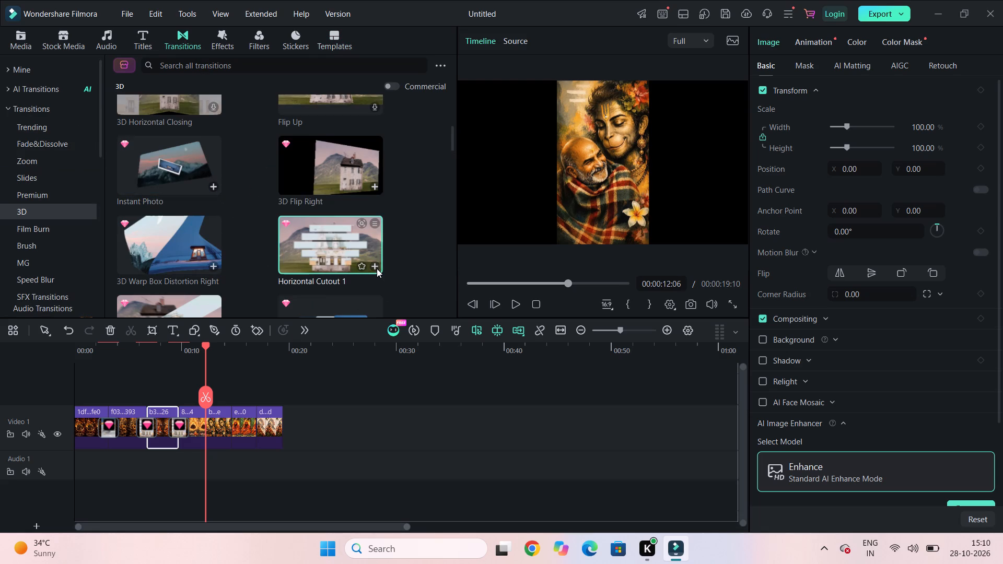
{"action": "left_click", "coordinate": [376, 265]}
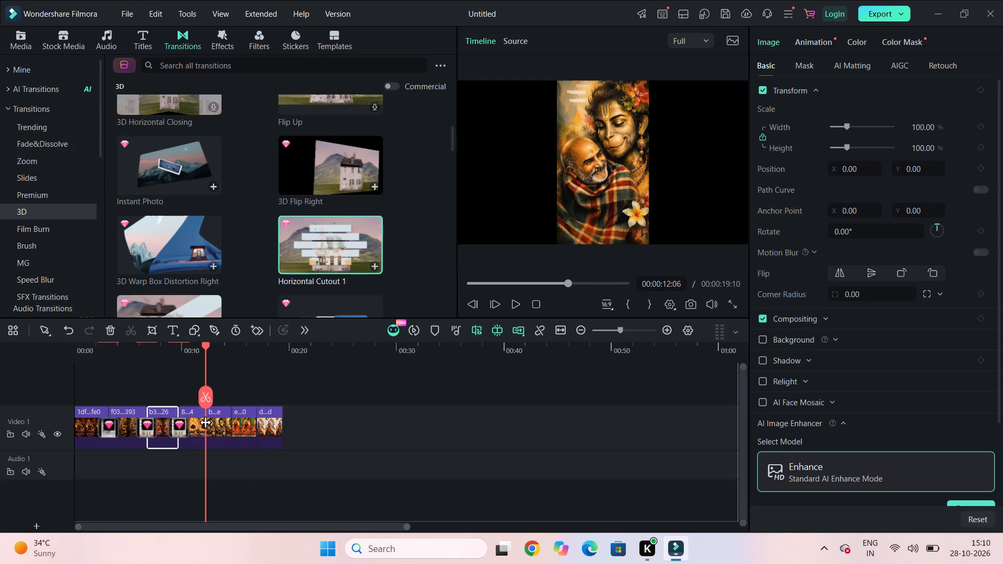
Apply the 3D transition Horizontal Cutout 1 at the cut between the fifth and sixth image clips on Video 1.
{"action": "left_click", "coordinate": [206, 422]}
{"action": "double_click", "coordinate": [195, 422]}
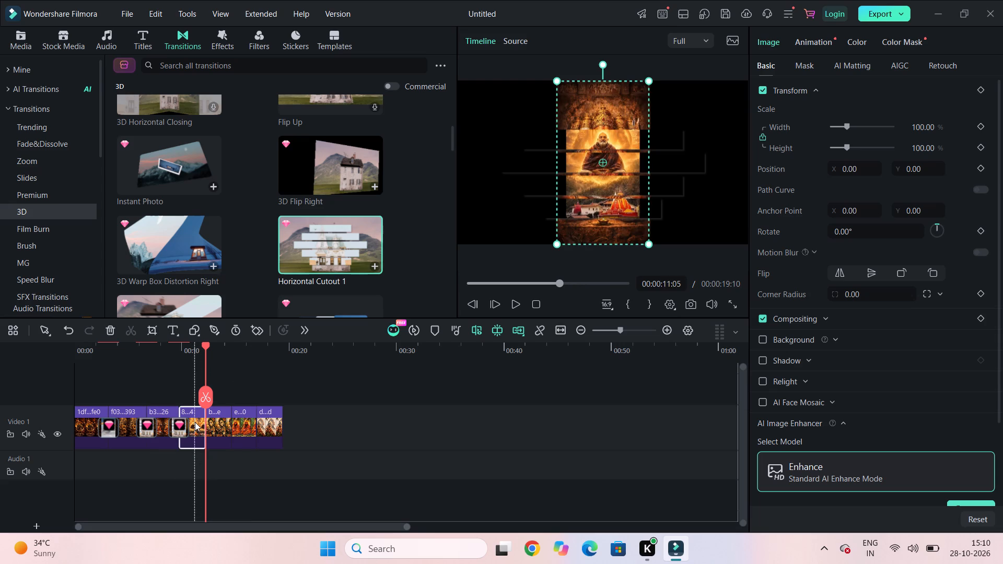
{"action": "left_click", "coordinate": [206, 418]}
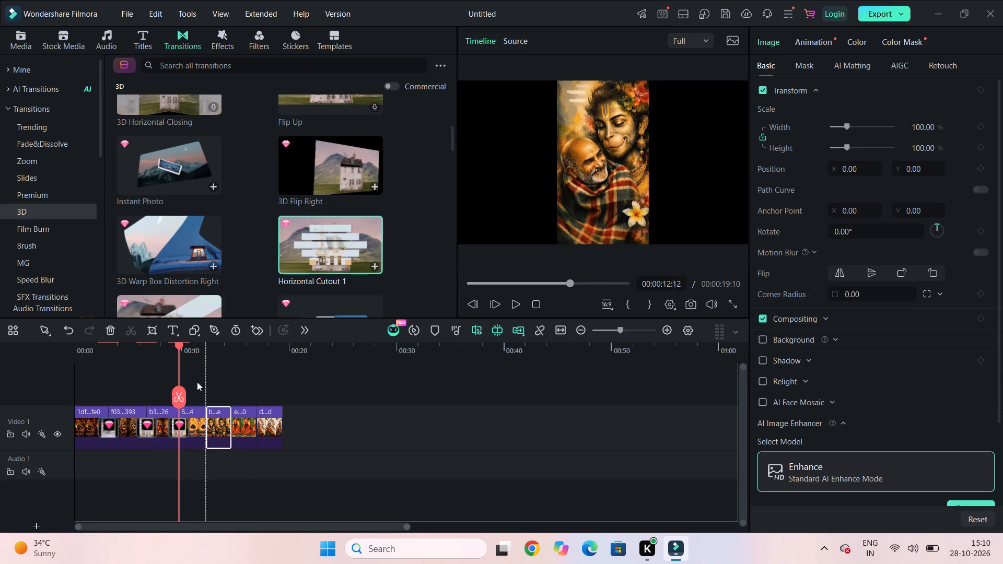
{"action": "left_click_drag", "start_coordinate": [180, 346], "coordinate": [200, 349]}
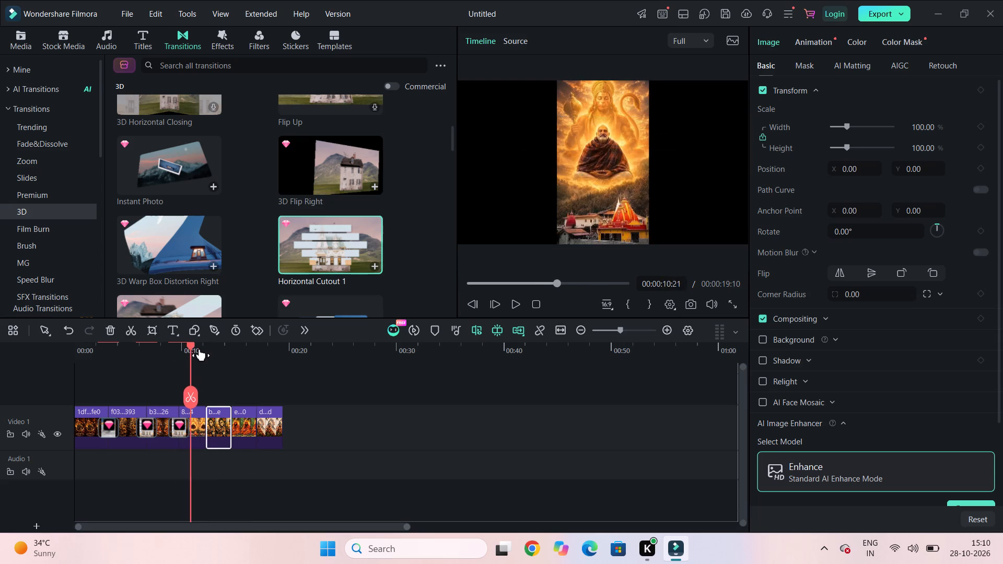
{"action": "left_click_drag", "start_coordinate": [200, 349], "coordinate": [209, 352]}
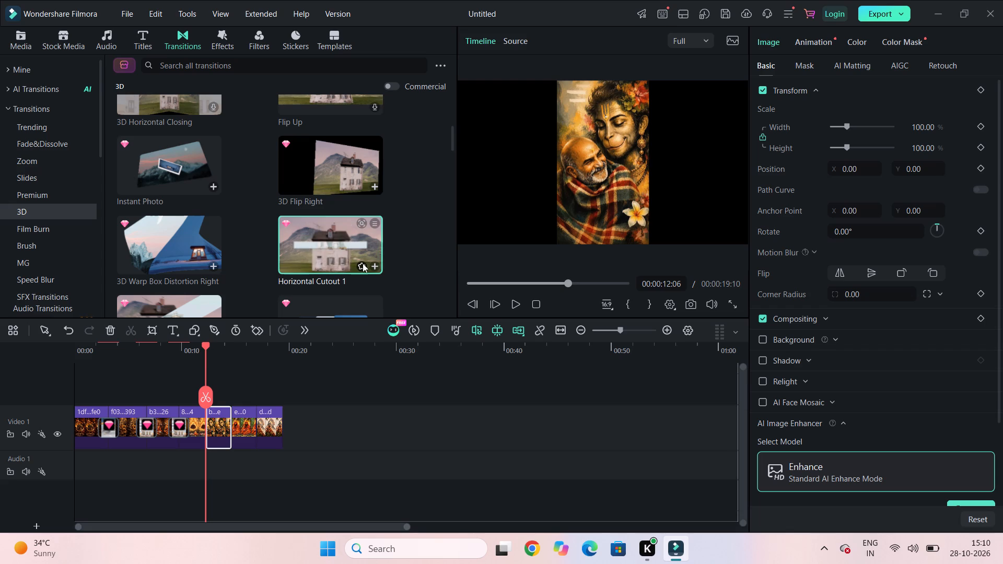
{"action": "left_click", "coordinate": [371, 265]}
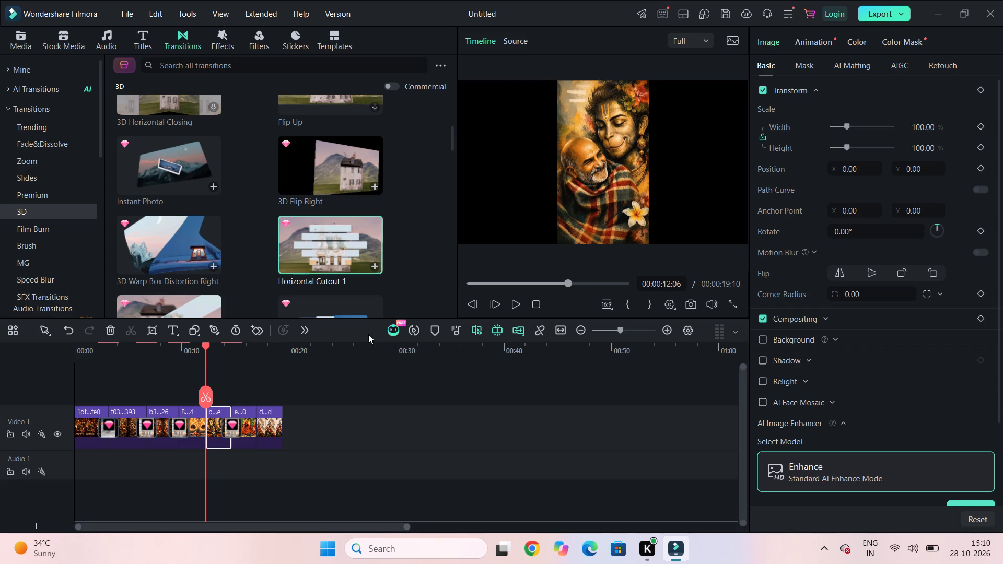
Apply the 3D transition 3D Flip Right at the cut between the sixth and seventh image clips on Video 1.
{"action": "left_click", "coordinate": [255, 420]}
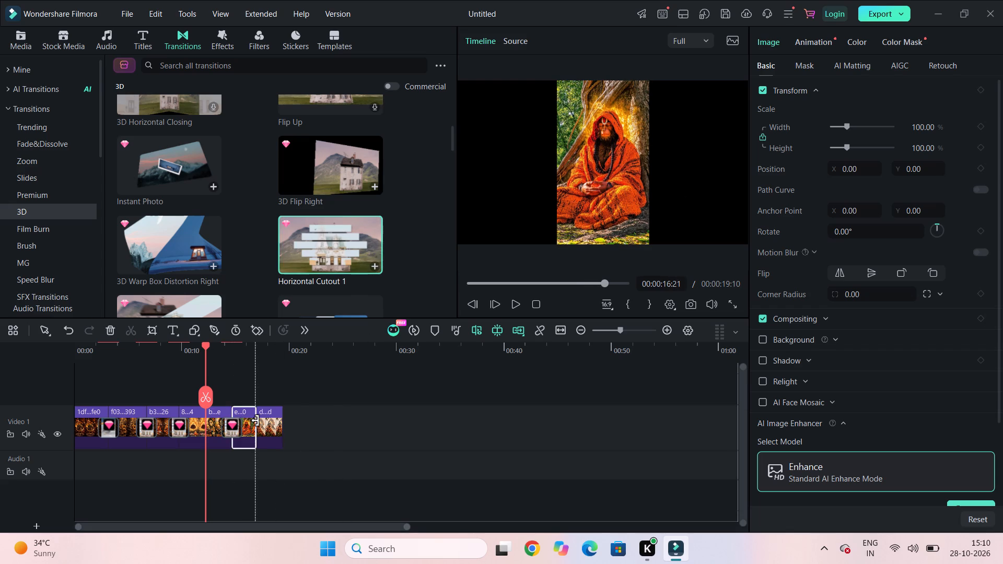
{"action": "left_click_drag", "start_coordinate": [204, 345], "coordinate": [258, 367]}
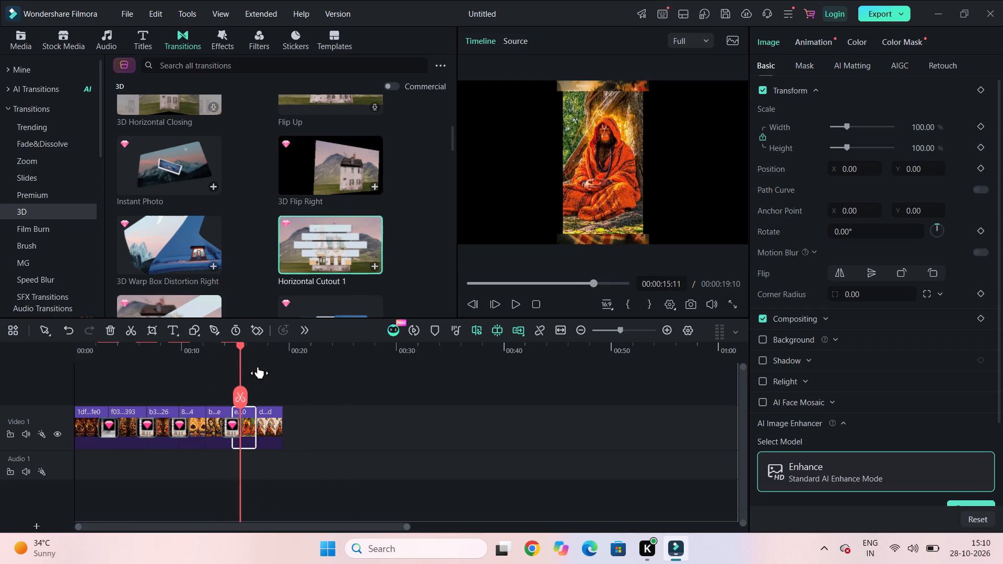
{"action": "left_click_drag", "start_coordinate": [258, 367], "coordinate": [259, 369]}
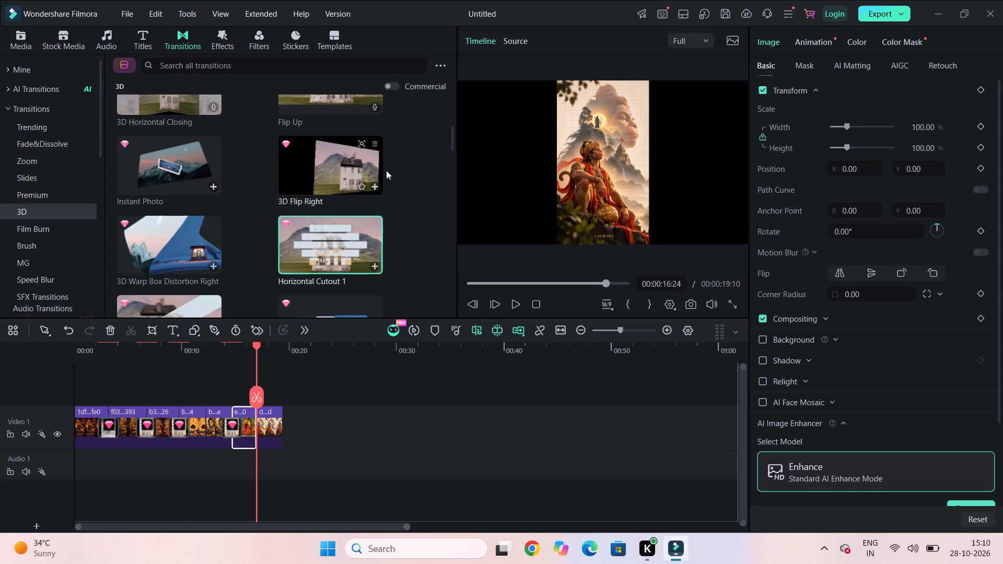
{"action": "left_click", "coordinate": [372, 183]}
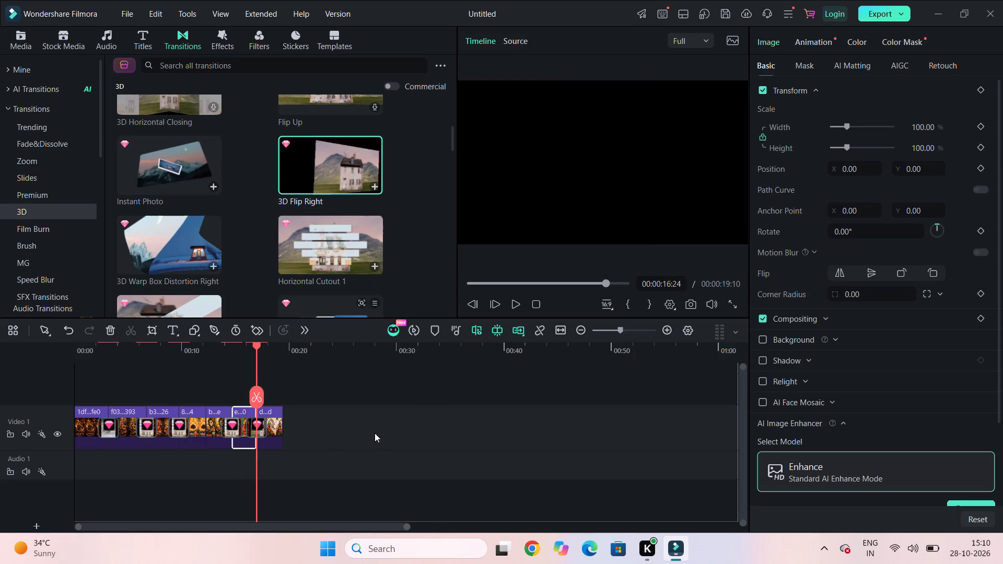
Play back the new transition through to the end, and replay the whole slideshow from the start.
{"action": "left_click", "coordinate": [516, 302]}
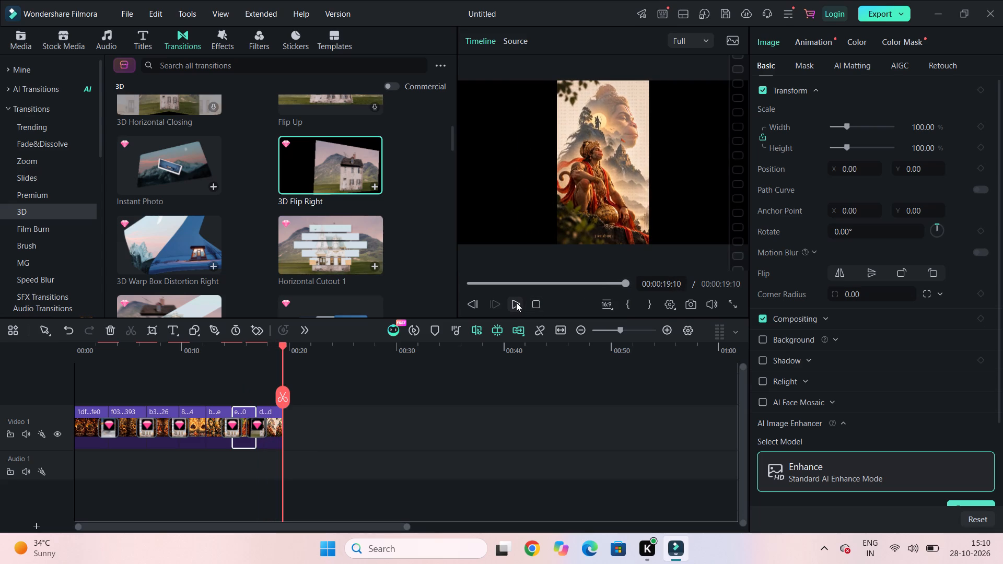
{"action": "left_click", "coordinate": [516, 302]}
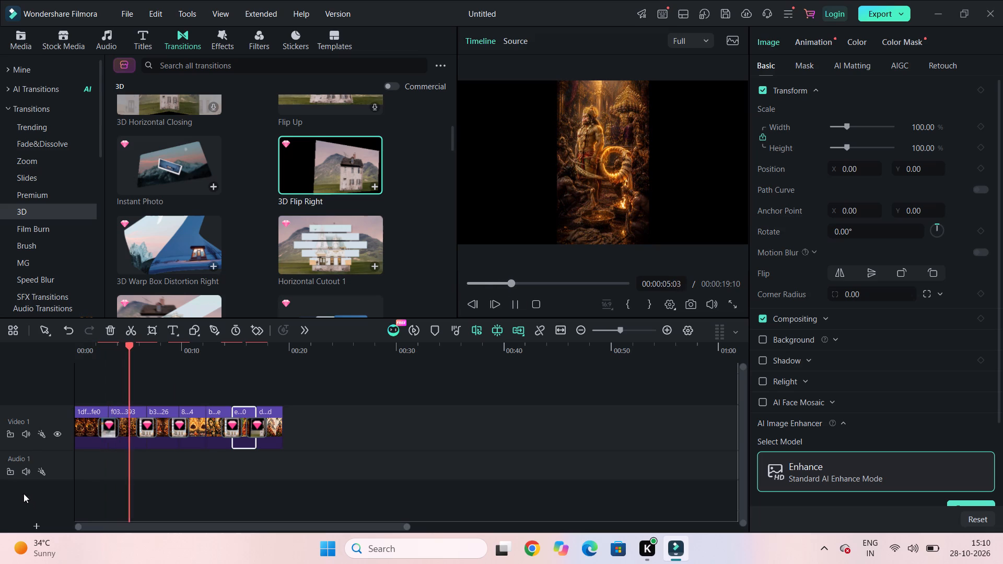
Browse the audio library's AI Sound Effect, Music and Universal Music for Creators categories, including the Trending tracks.
{"action": "left_click", "coordinate": [112, 32]}
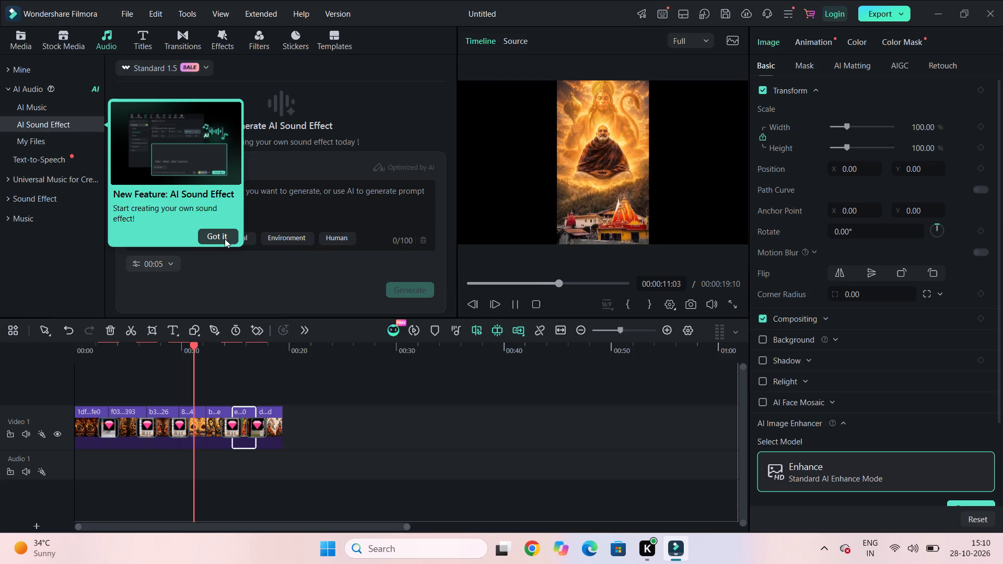
{"action": "left_click", "coordinate": [225, 239]}
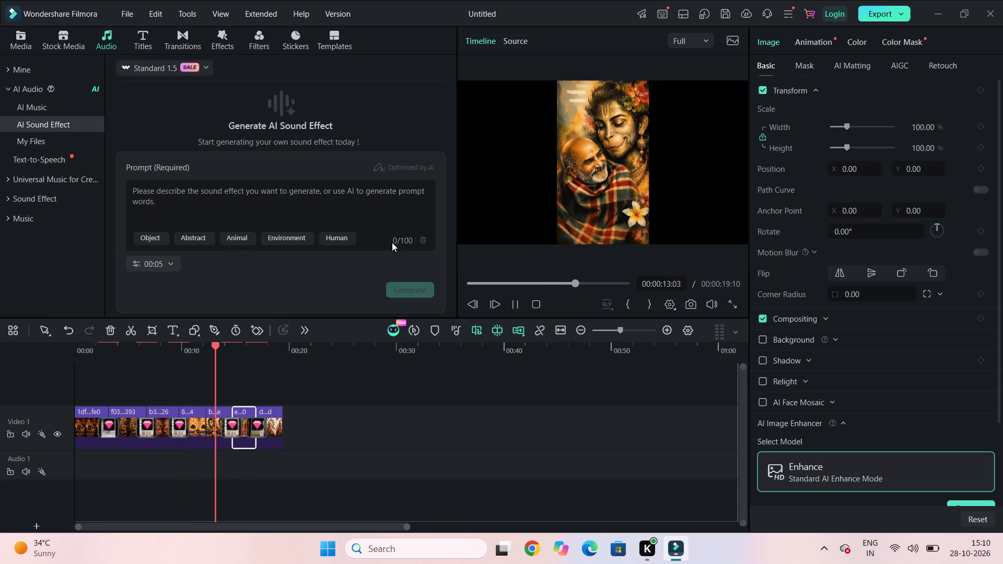
{"action": "left_click", "coordinate": [172, 190]}
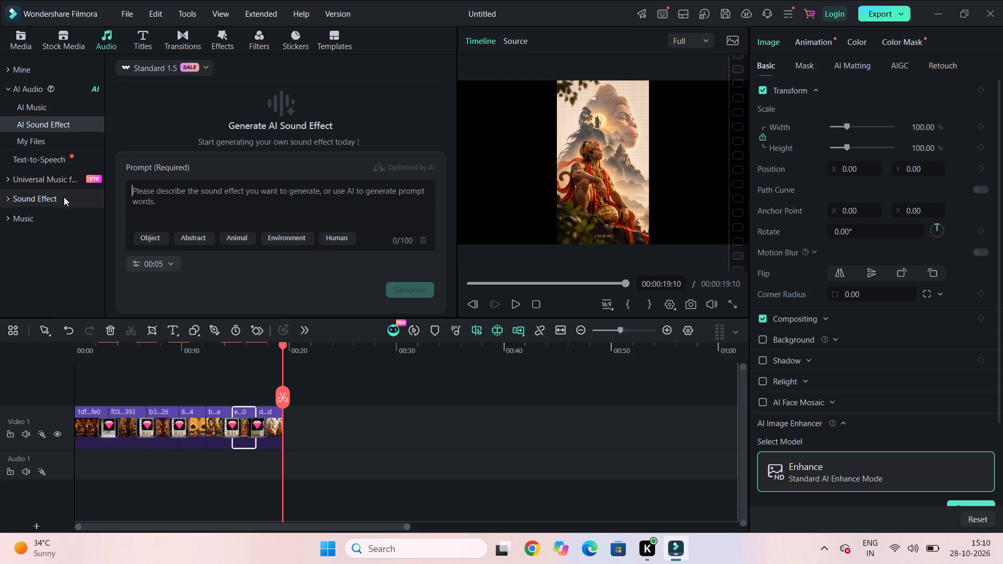
{"action": "left_click", "coordinate": [50, 215]}
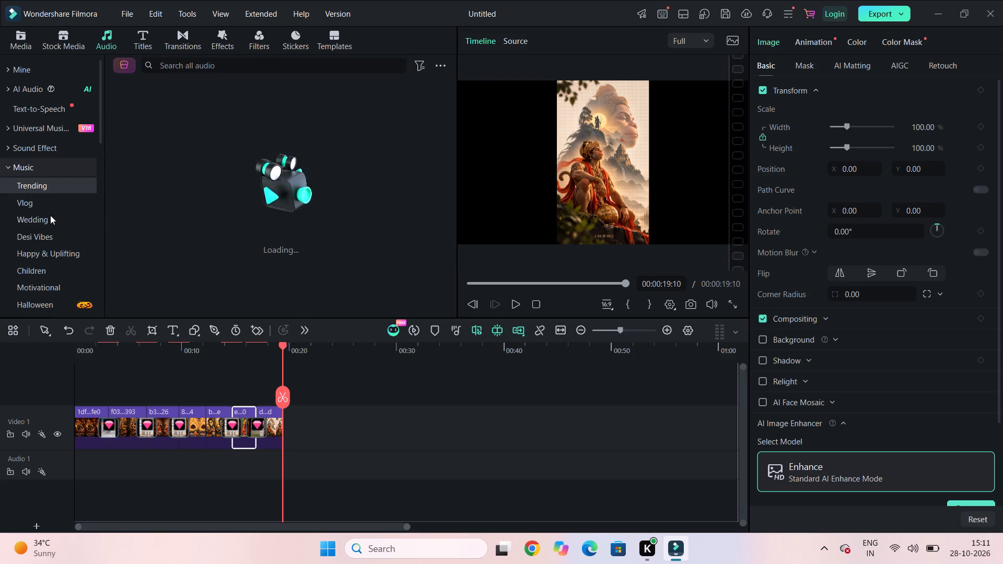
{"action": "left_click", "coordinate": [47, 179]}
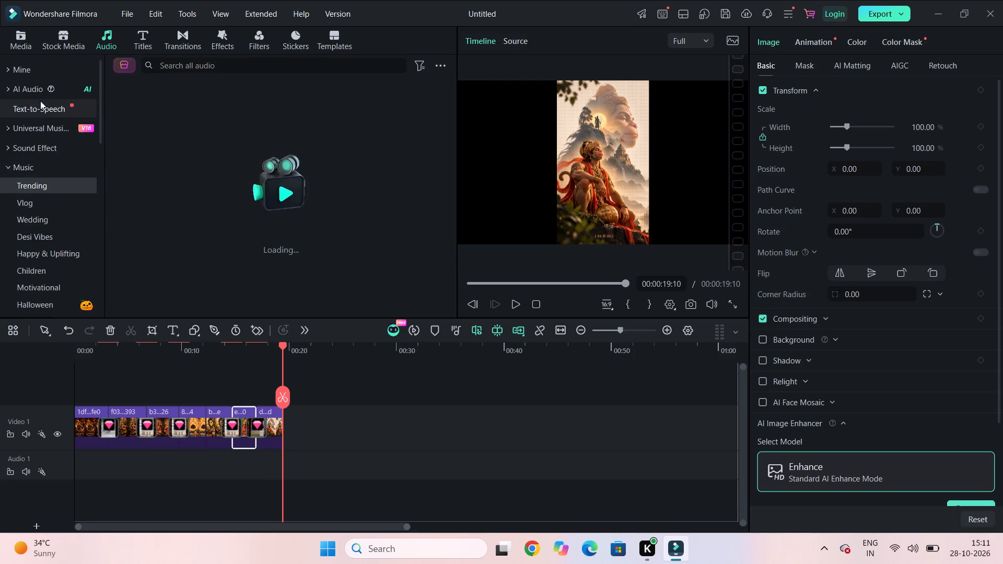
{"action": "left_click", "coordinate": [56, 131]}
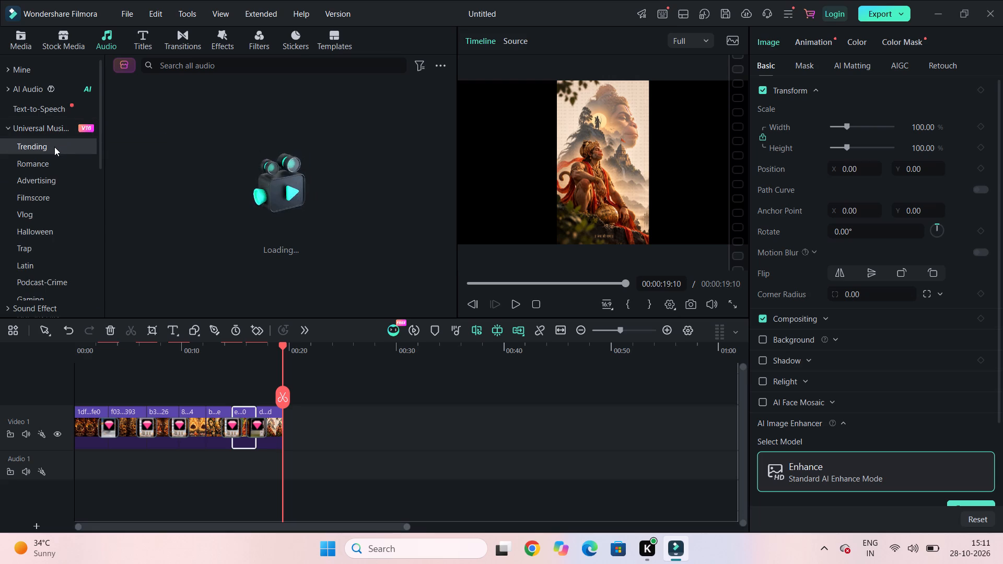
{"action": "left_click", "coordinate": [54, 147]}
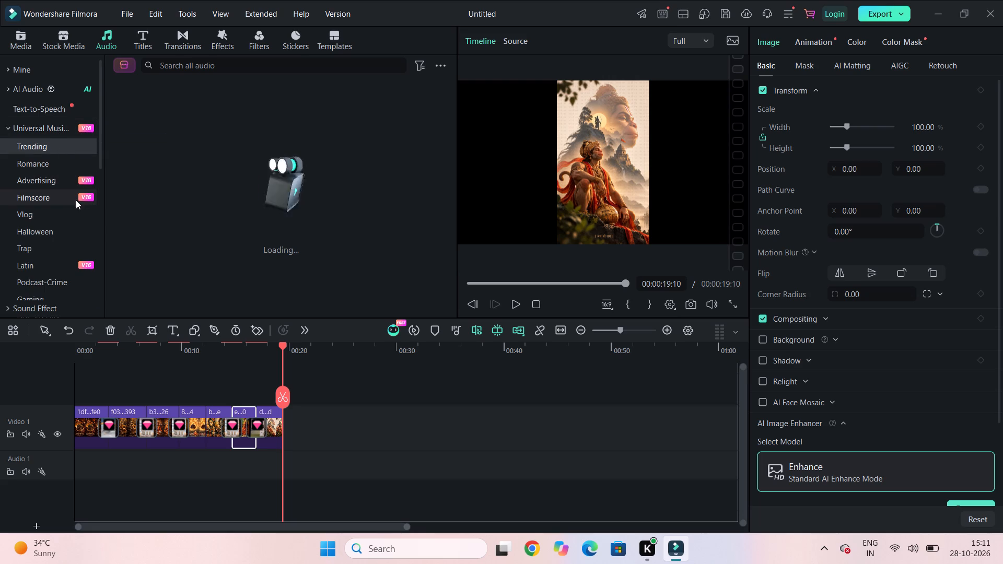
{"action": "left_click", "coordinate": [55, 143]}
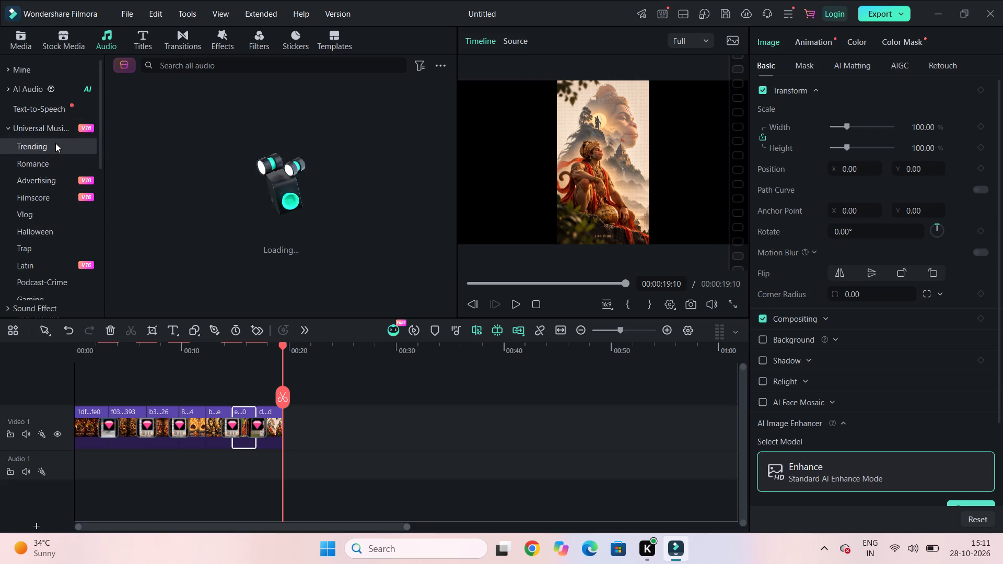
Search the audio library for "hanuman aans" and switch to the suggested search "hanuman ansh song".
{"action": "left_click", "coordinate": [340, 68]}
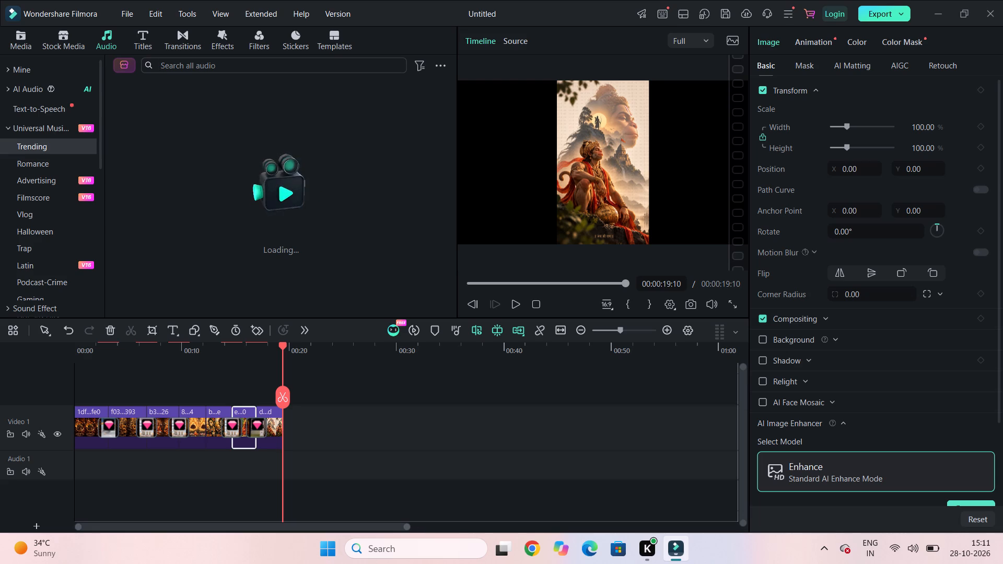
{"action": "key", "text": "h"}
{"action": "key", "text": "a"}
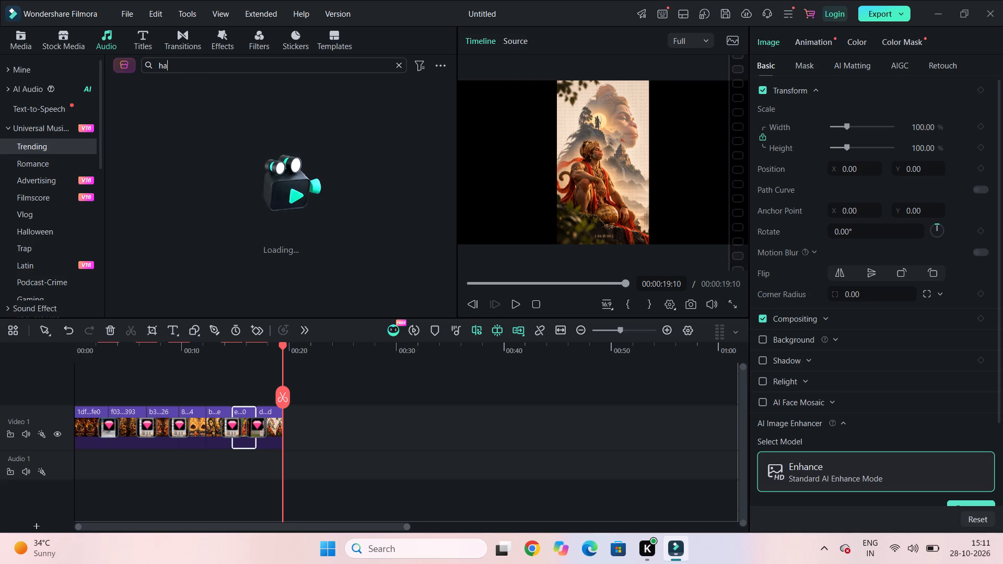
{"action": "type", "text": "numan"}
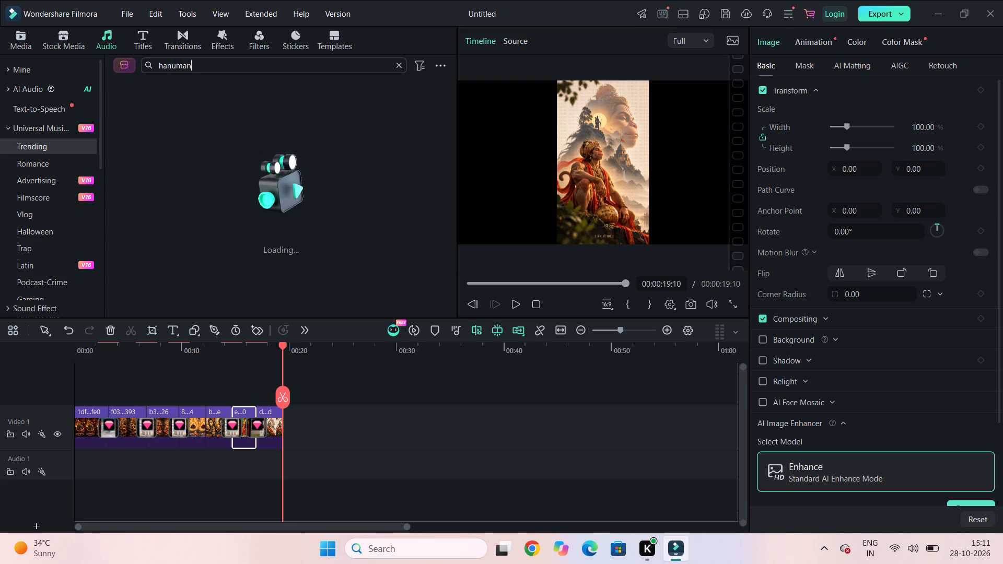
{"action": "key", "text": "space"}
{"action": "key", "text": "a"}
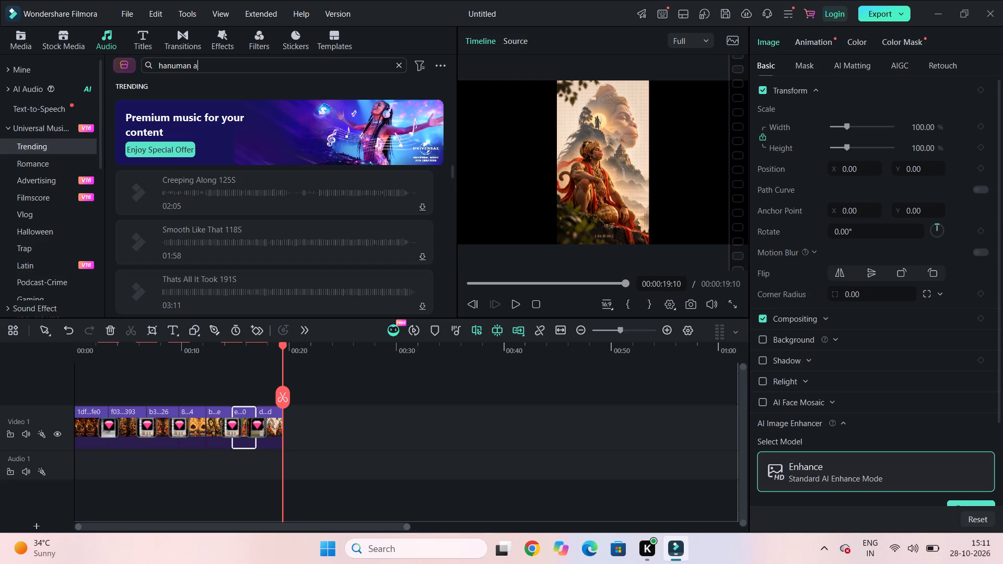
{"action": "type", "text": "ns"}
{"action": "key", "text": "BackSpace"}
{"action": "key", "text": "BackSpace"}
{"action": "type", "text": "ans"}
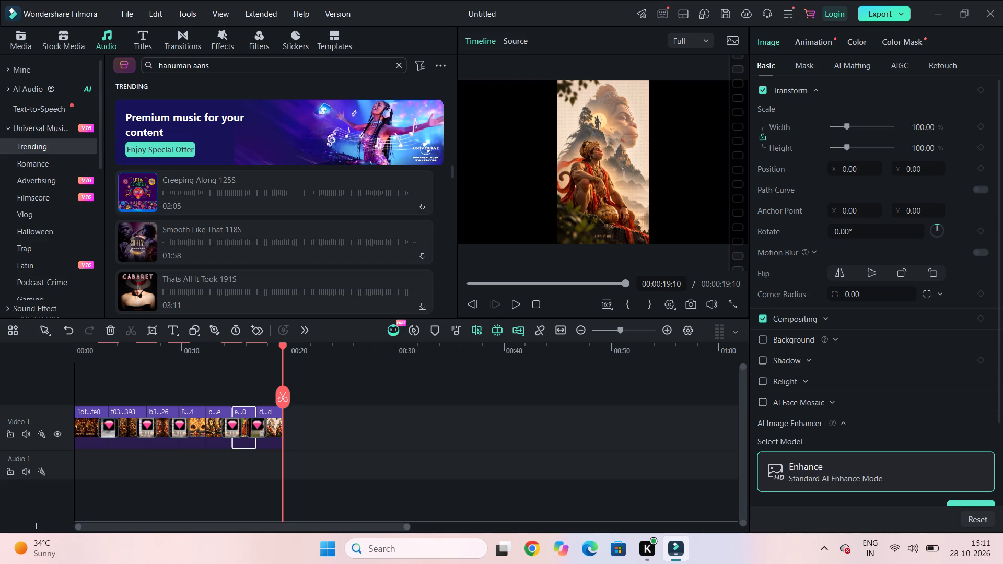
{"action": "key", "text": "Return"}
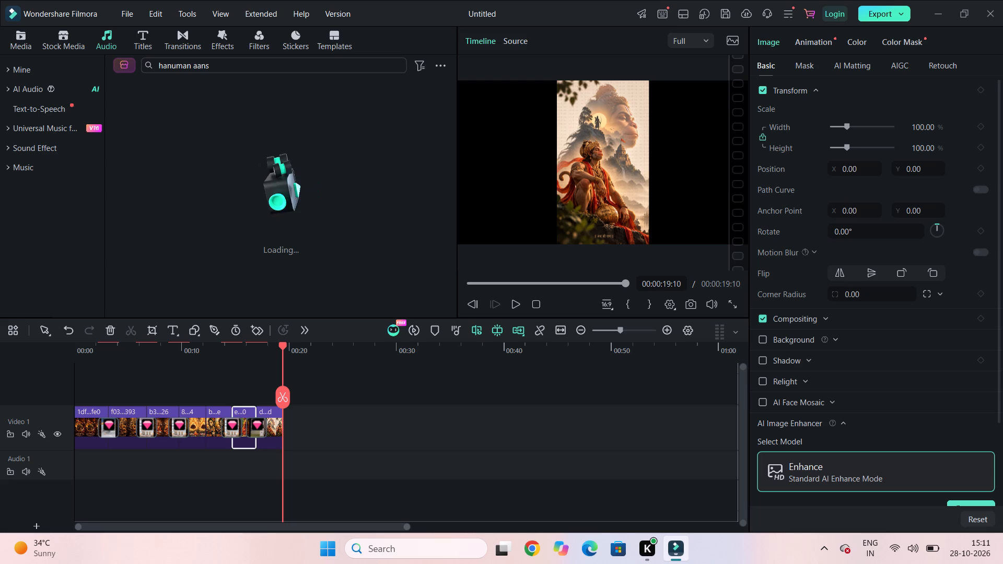
{"action": "key", "text": "BackSpace"}
{"action": "left_click", "coordinate": [329, 67]}
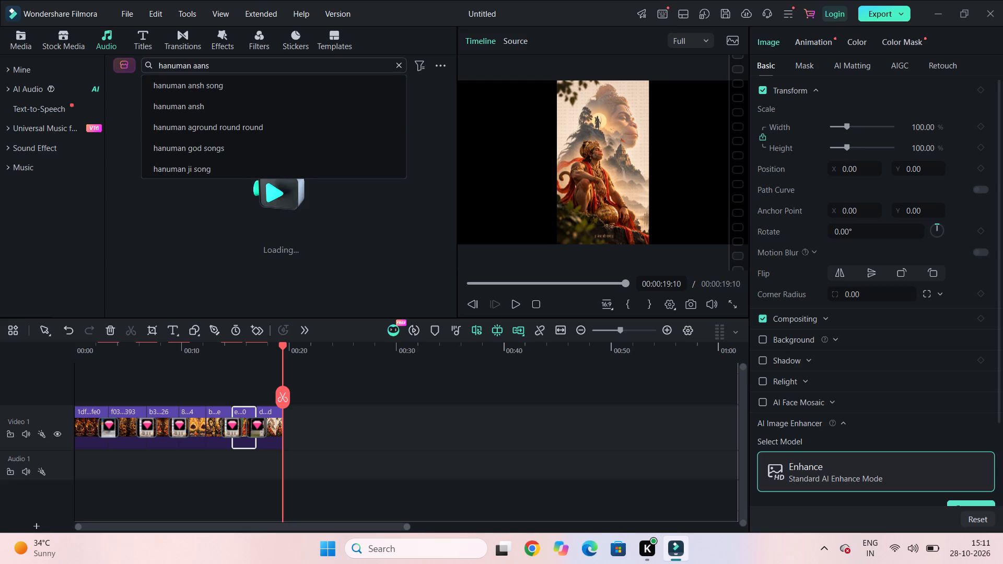
{"action": "left_click", "coordinate": [250, 86]}
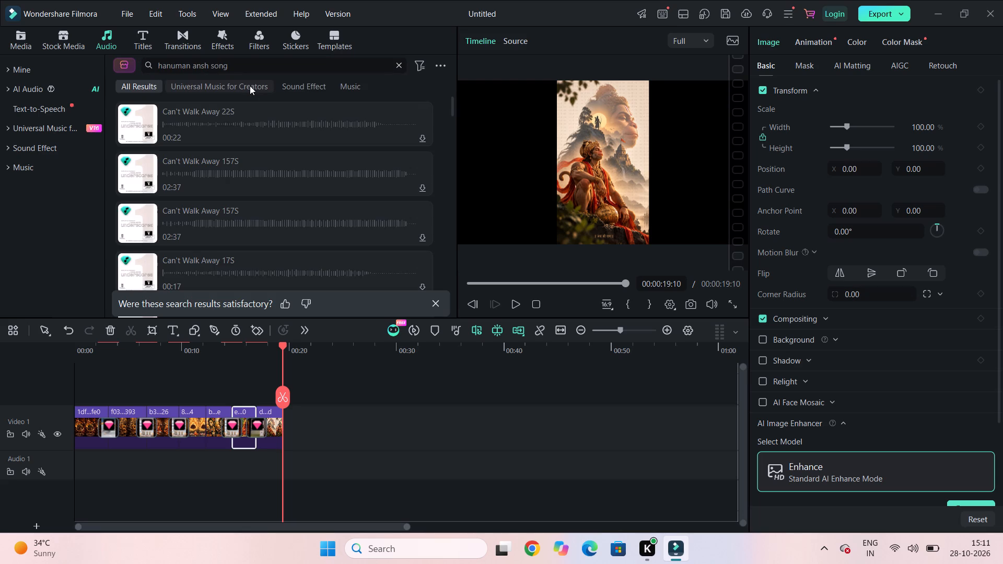
Audition the tracks Can't Walk Away 22S and the first Can't Walk Away 157S.
{"action": "left_click", "coordinate": [129, 123]}
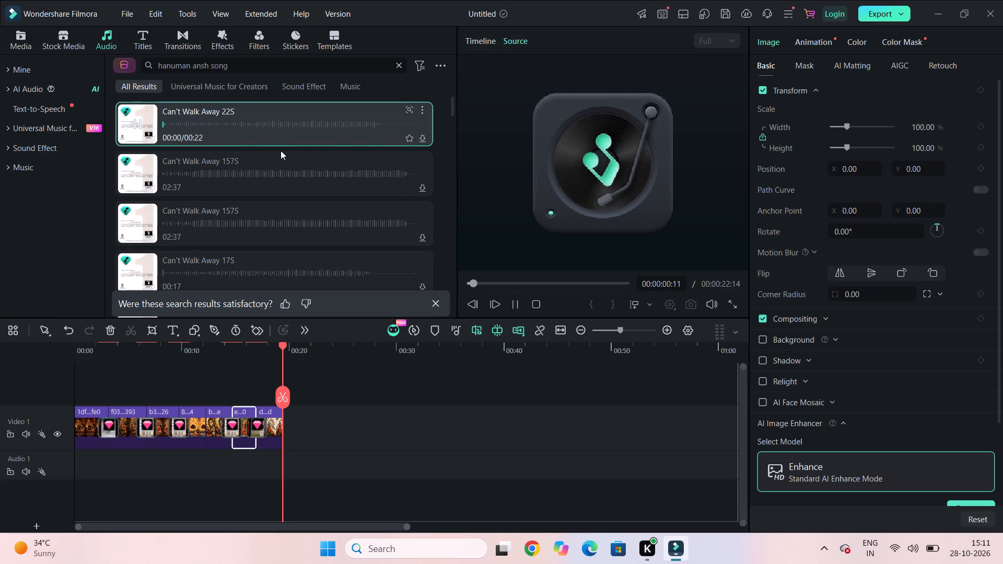
{"action": "left_click", "coordinate": [138, 172]}
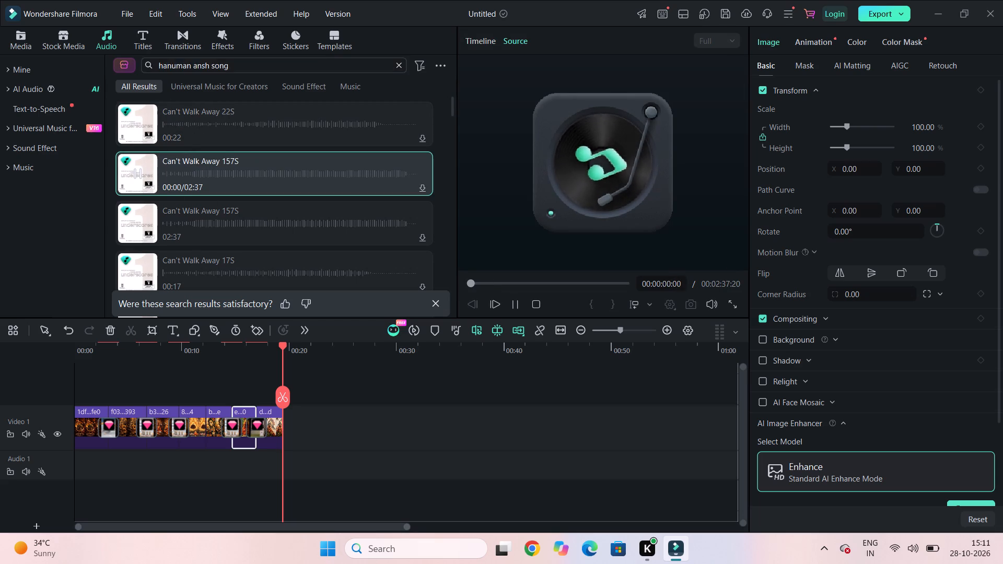
Check the search results under Universal Music for Creators, the audio filter options, and the My Files section of AI Audio.
{"action": "left_click", "coordinate": [208, 88]}
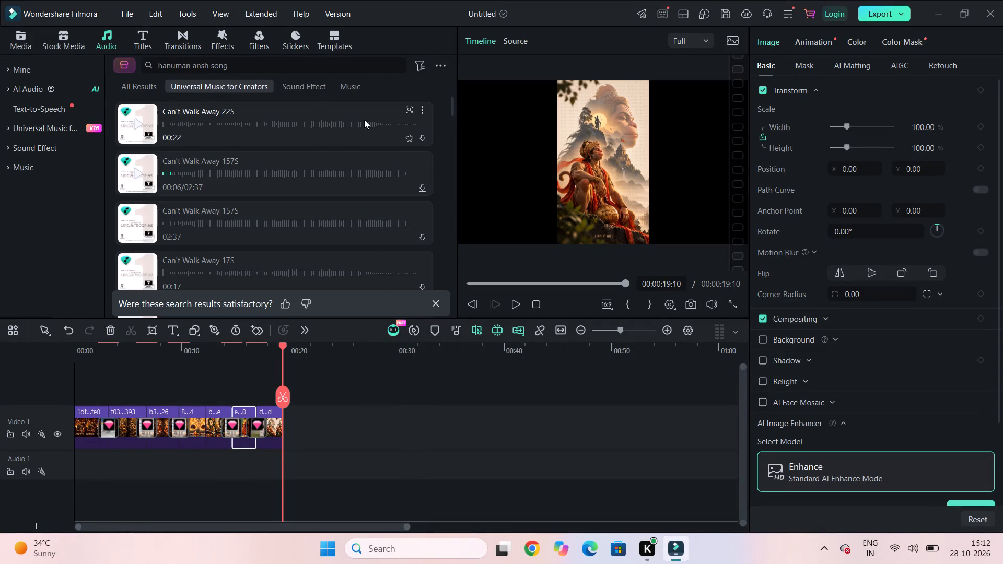
{"action": "left_click", "coordinate": [419, 63]}
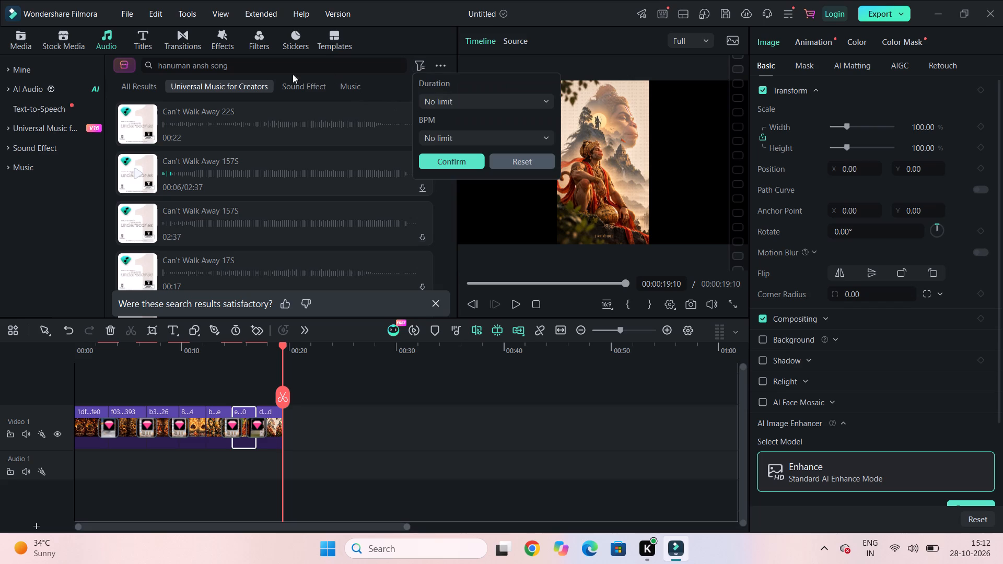
{"action": "left_click", "coordinate": [61, 89]}
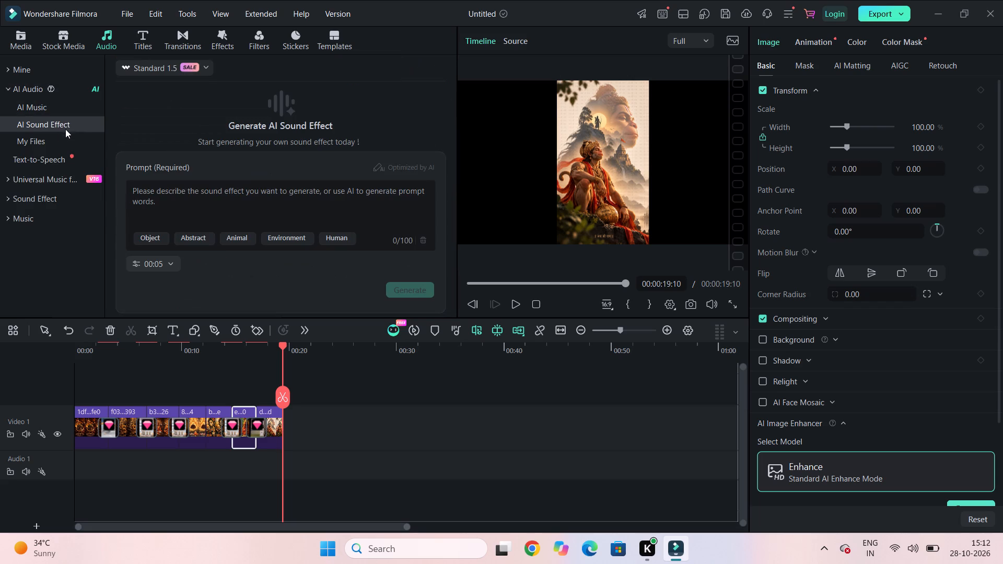
{"action": "left_click", "coordinate": [46, 142]}
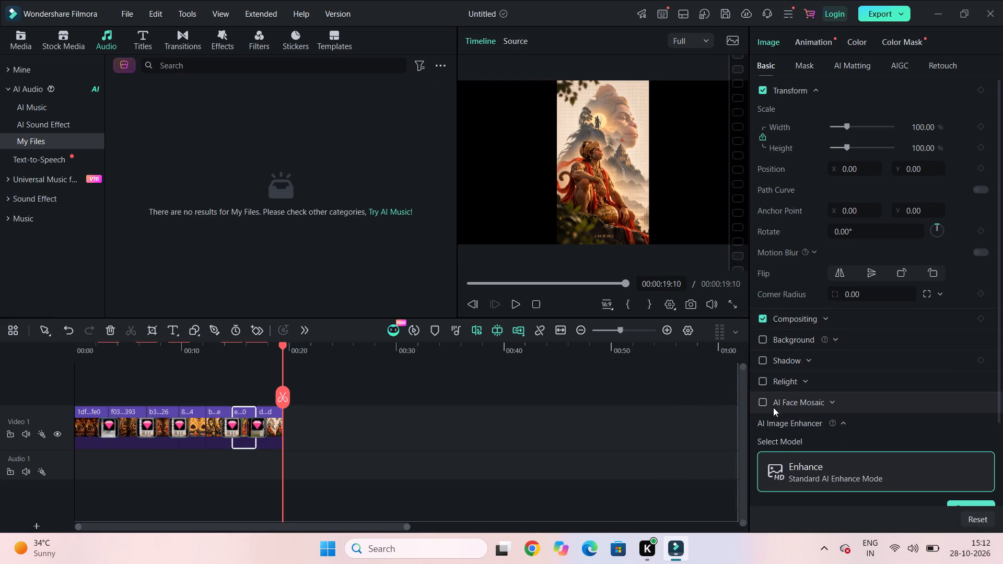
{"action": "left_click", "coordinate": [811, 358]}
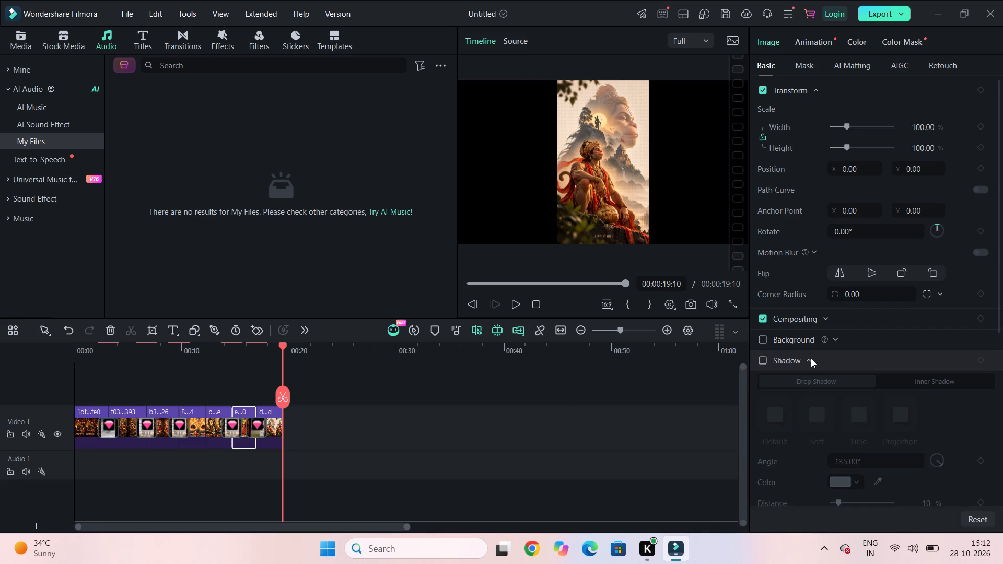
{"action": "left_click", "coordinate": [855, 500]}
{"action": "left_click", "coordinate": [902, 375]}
Enable a Basic Blur background on the sixth image clip and set its level of blur to 80%.
{"action": "left_click", "coordinate": [765, 336]}
{"action": "left_click", "coordinate": [812, 427]}
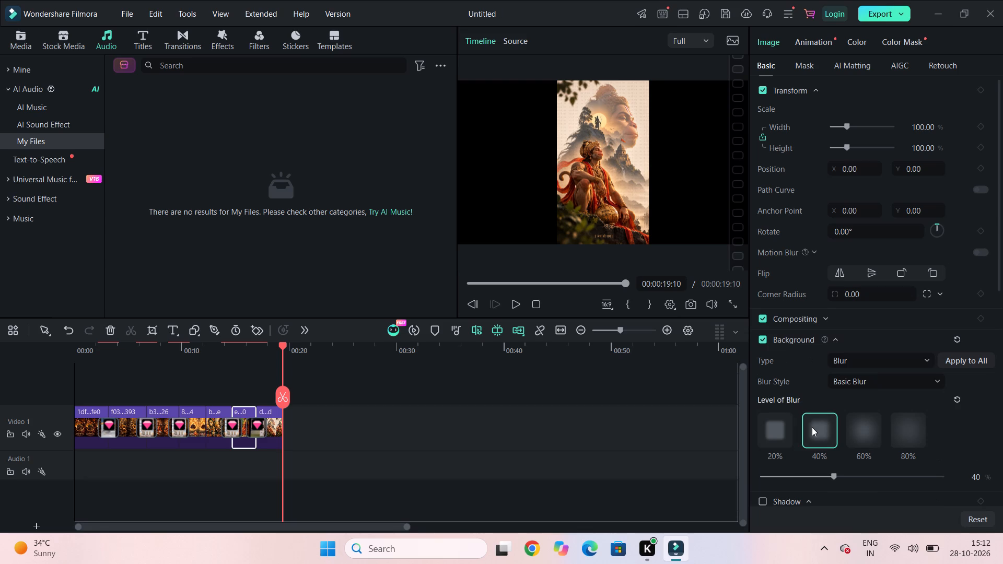
{"action": "left_click", "coordinate": [854, 427]}
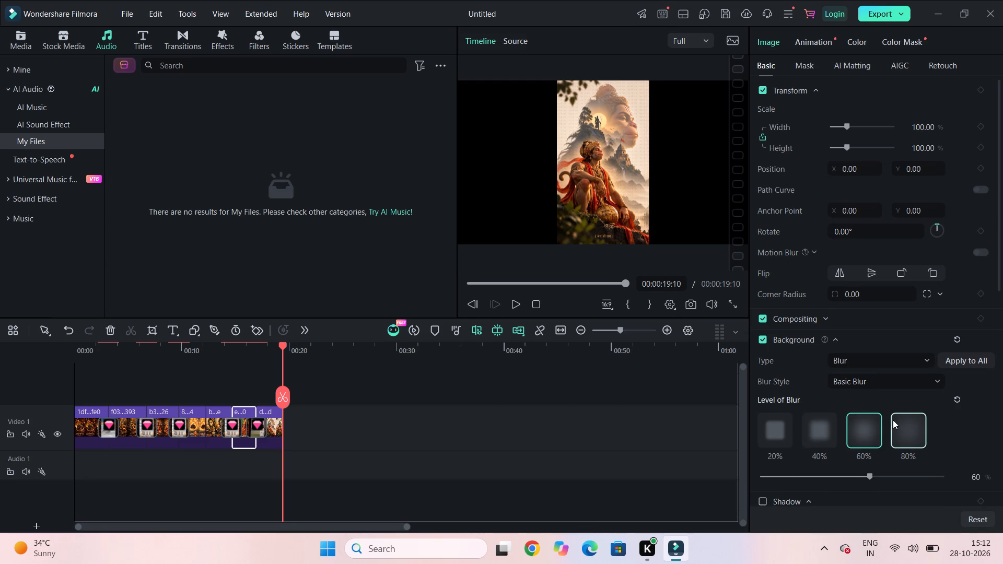
{"action": "left_click", "coordinate": [901, 422]}
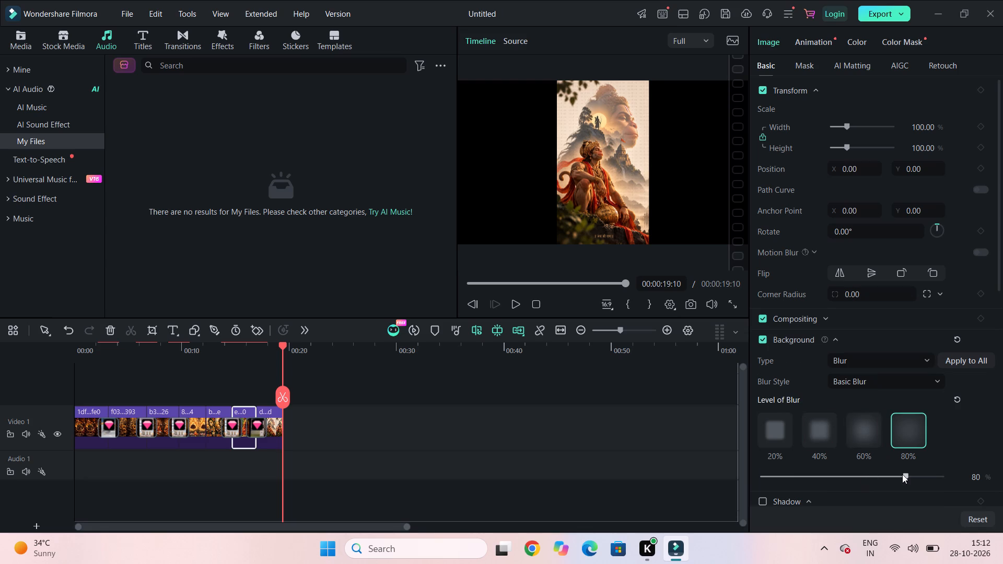
Raise the sixth image clip's background level of blur to 100%.
{"action": "right_click_drag", "start_coordinate": [903, 474], "coordinate": [853, 475]}
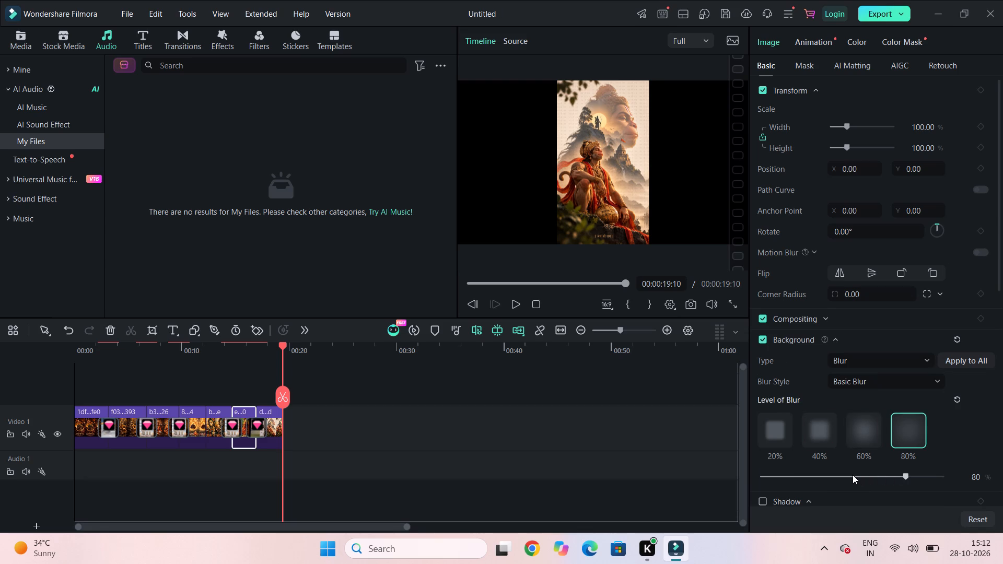
{"action": "right_click_drag", "start_coordinate": [853, 475], "coordinate": [837, 463]}
{"action": "left_click", "coordinate": [858, 475]}
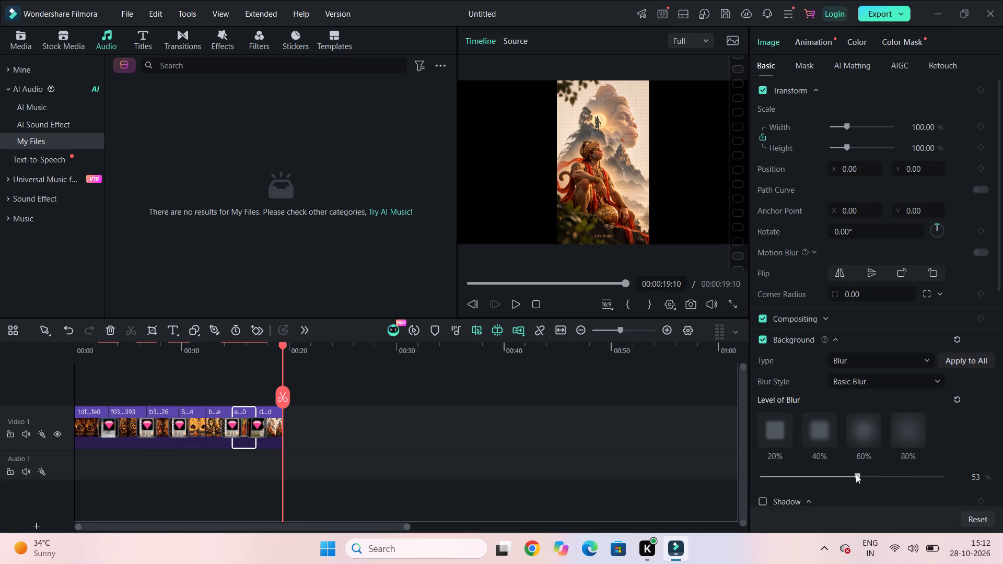
{"action": "right_click_drag", "start_coordinate": [856, 474], "coordinate": [976, 484]}
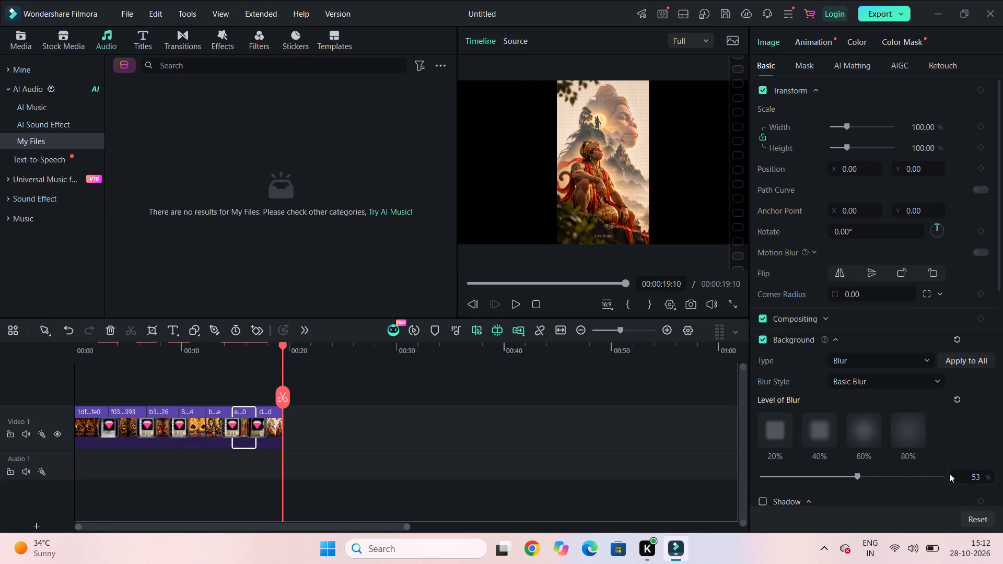
{"action": "left_click", "coordinate": [941, 476]}
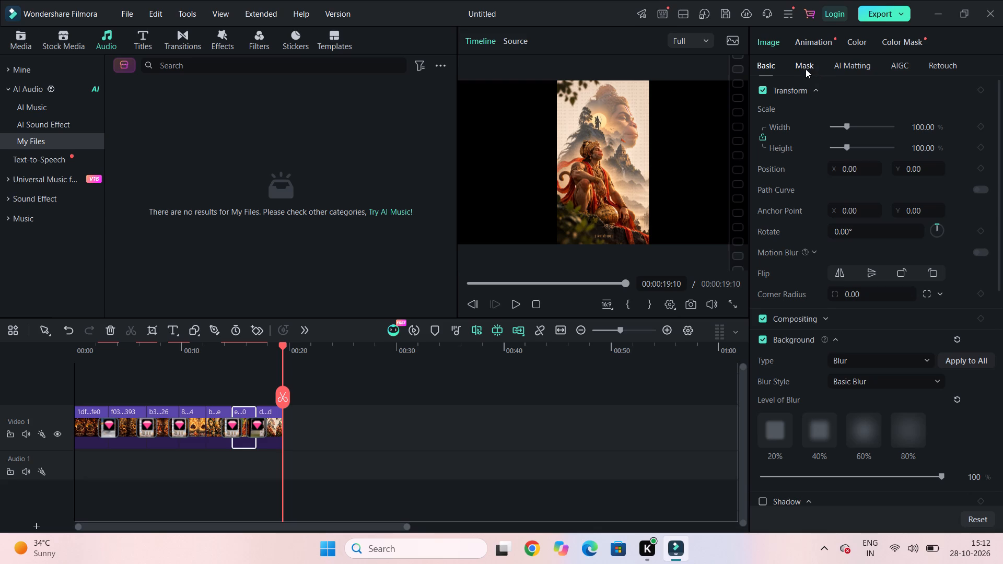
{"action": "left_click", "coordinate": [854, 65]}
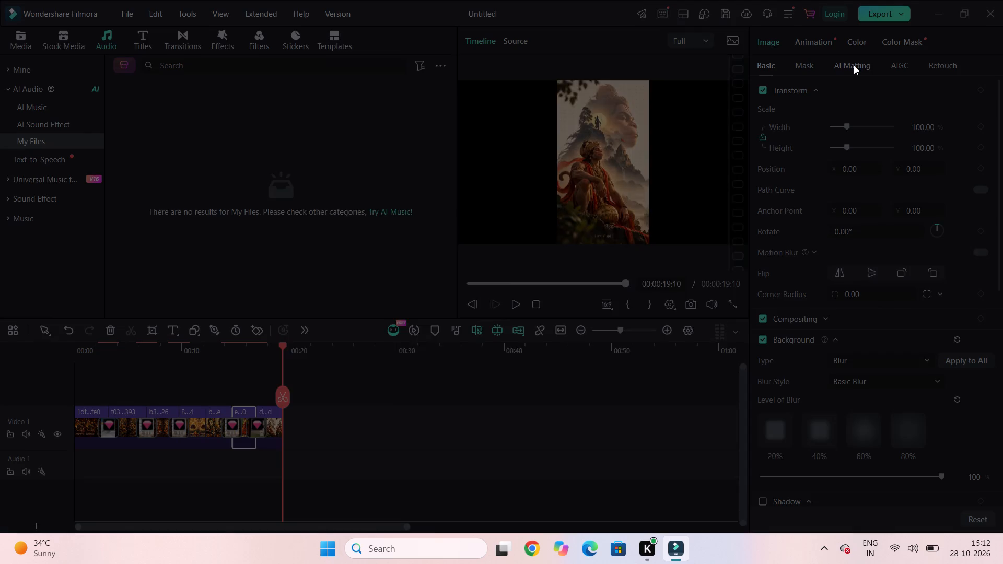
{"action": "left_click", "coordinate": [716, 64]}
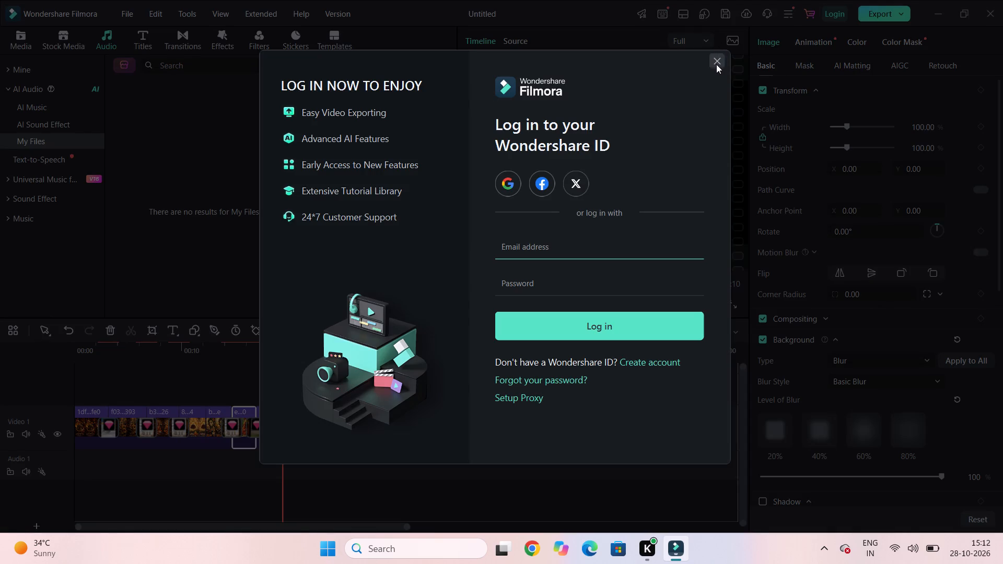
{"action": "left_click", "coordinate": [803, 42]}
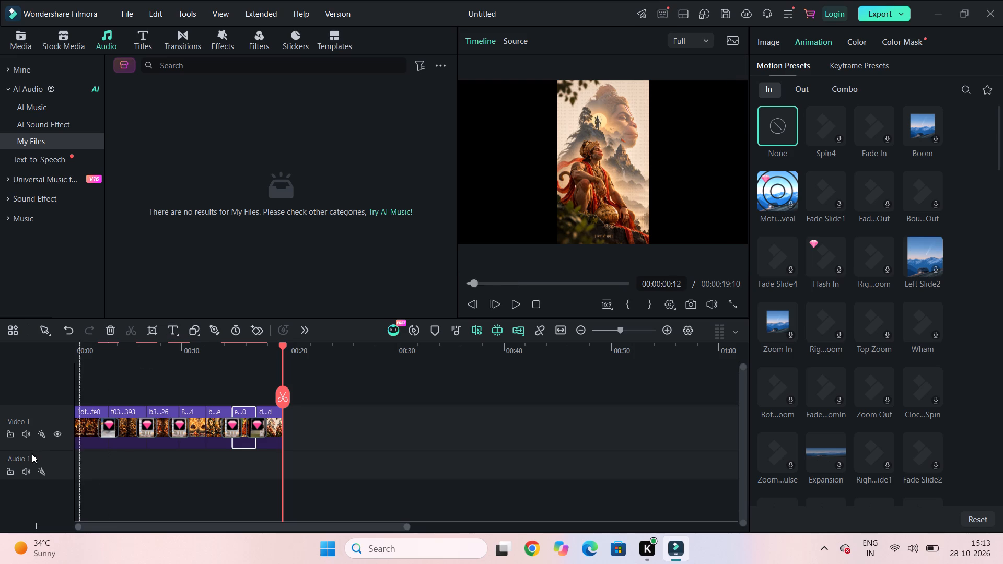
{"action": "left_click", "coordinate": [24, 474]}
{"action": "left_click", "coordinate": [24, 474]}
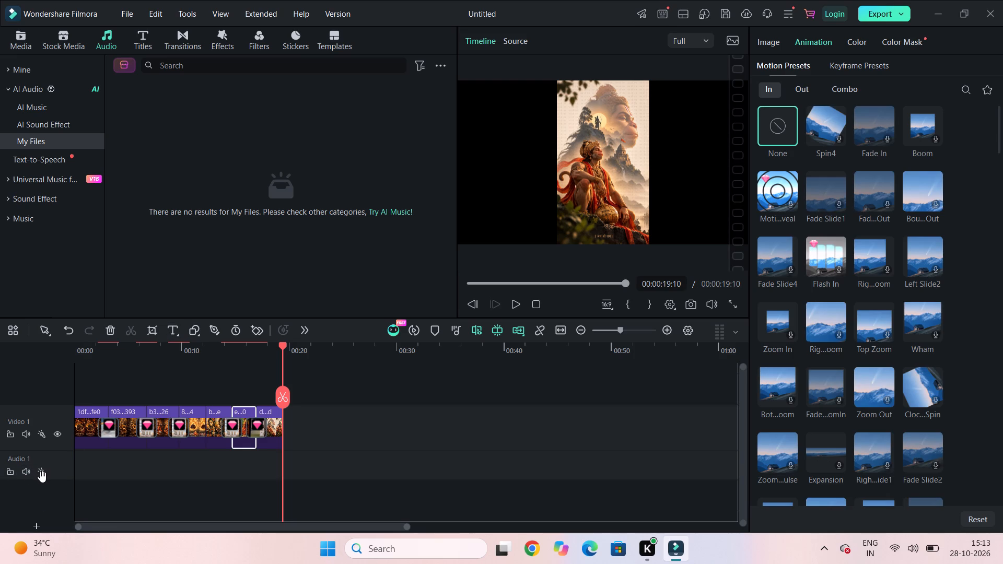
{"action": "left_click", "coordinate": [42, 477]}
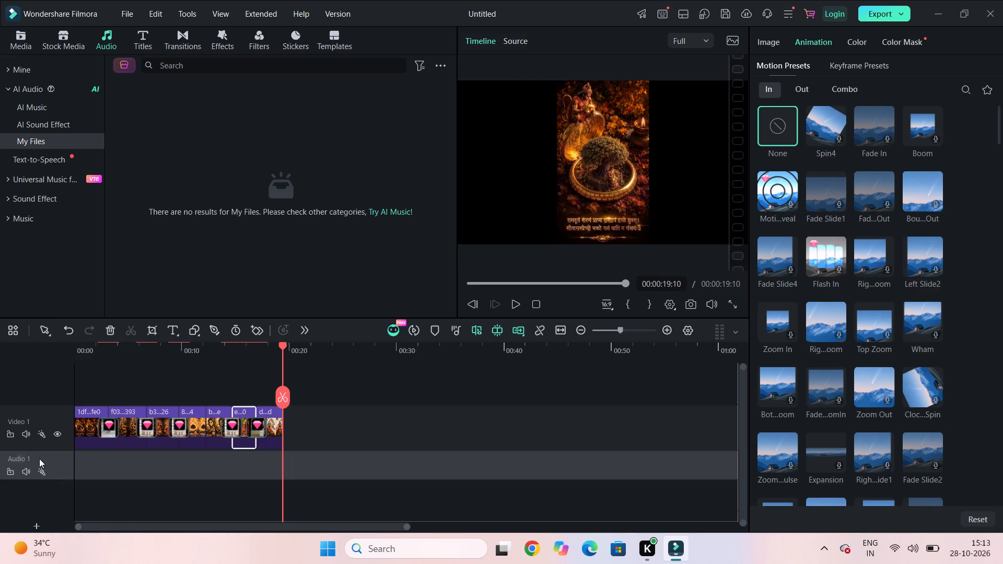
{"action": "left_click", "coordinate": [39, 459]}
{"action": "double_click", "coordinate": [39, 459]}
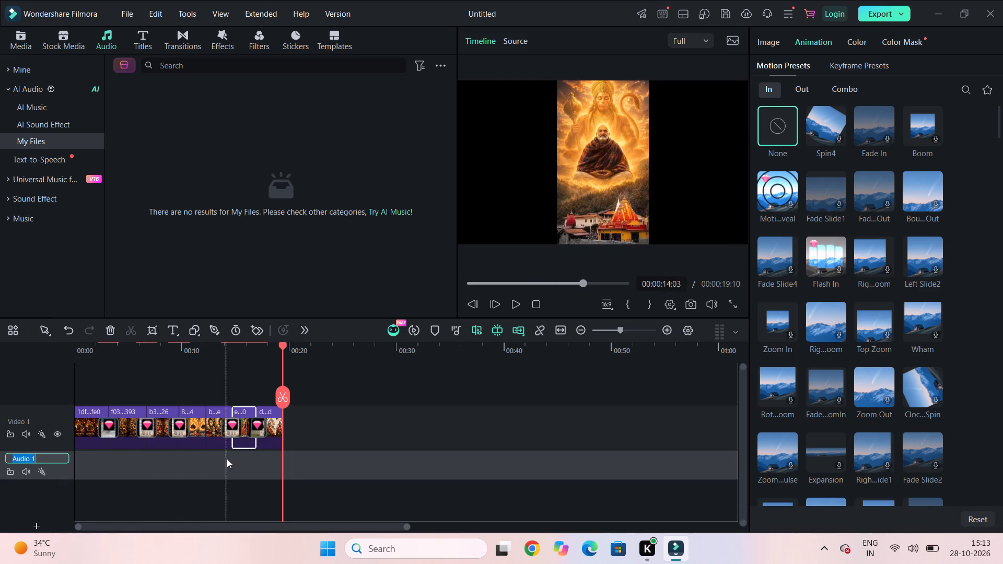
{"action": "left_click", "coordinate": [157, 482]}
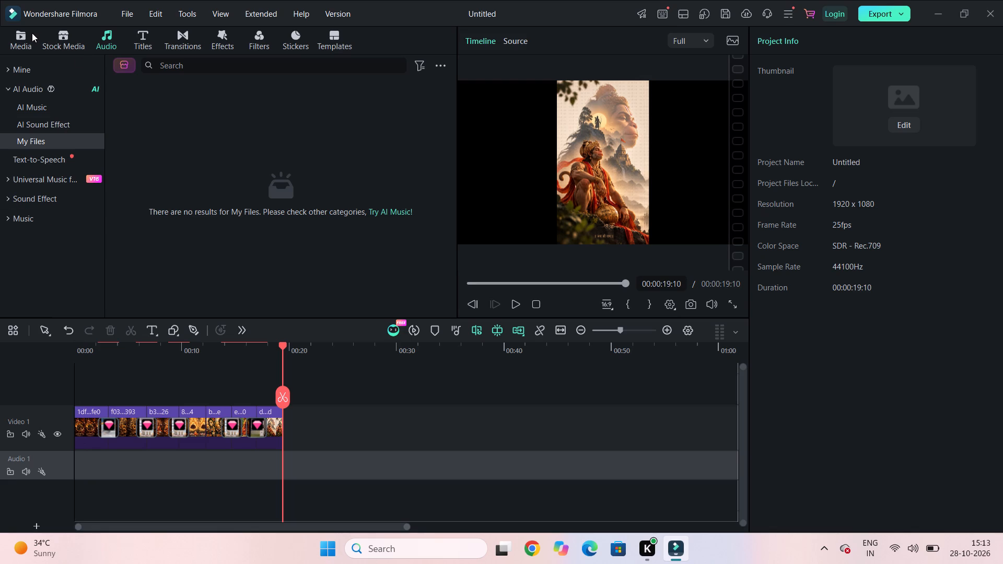
Browse the Universal Music categories in the audio library for a suitable music track.
{"action": "left_click", "coordinate": [103, 36]}
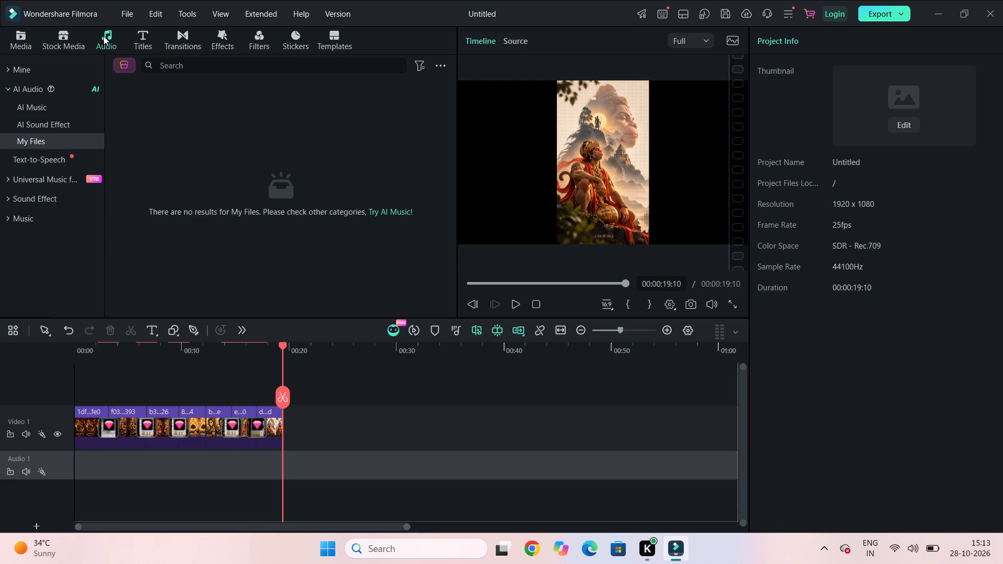
{"action": "double_click", "coordinate": [103, 36]}
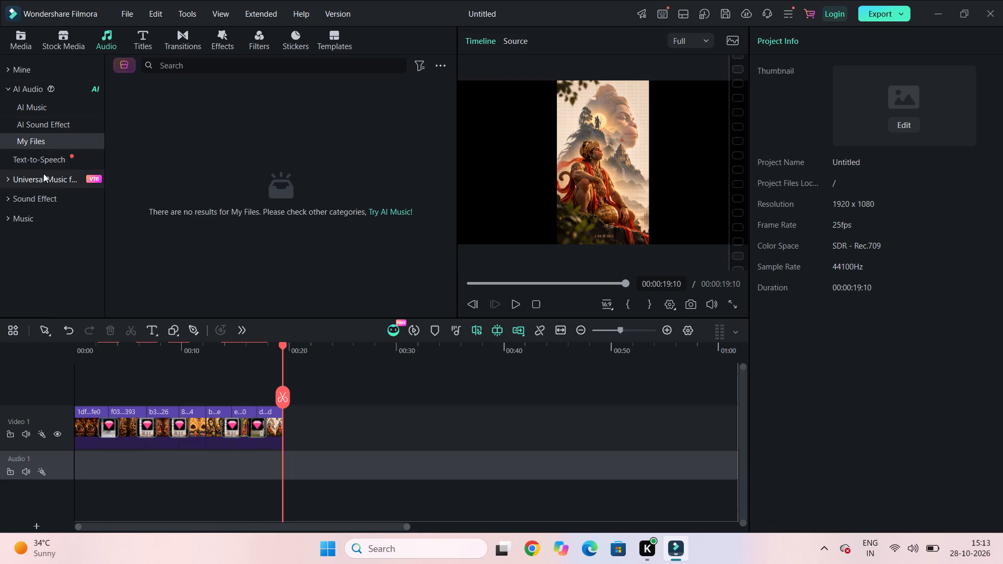
{"action": "left_click", "coordinate": [51, 179]}
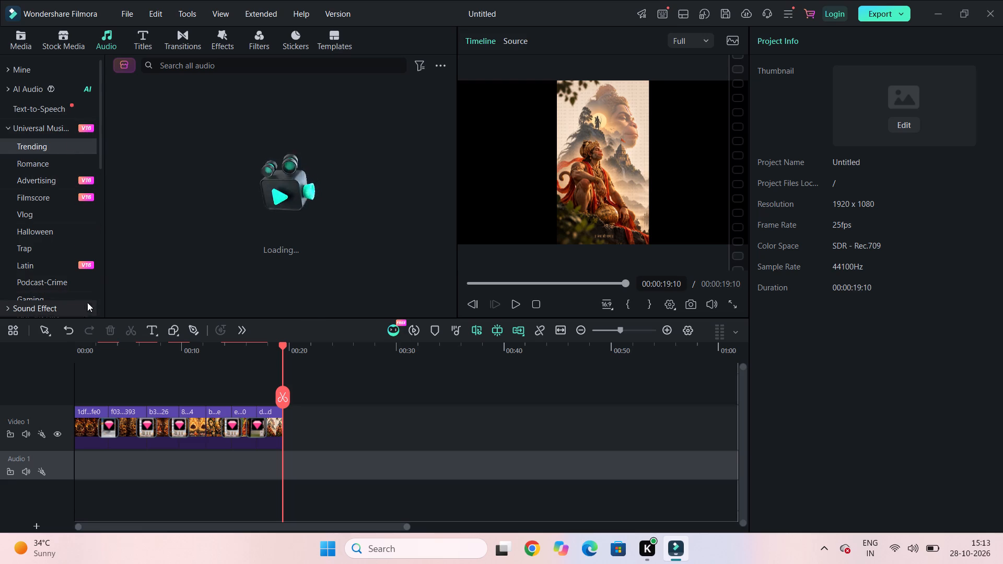
{"action": "left_click_drag", "start_coordinate": [99, 157], "coordinate": [106, 216]}
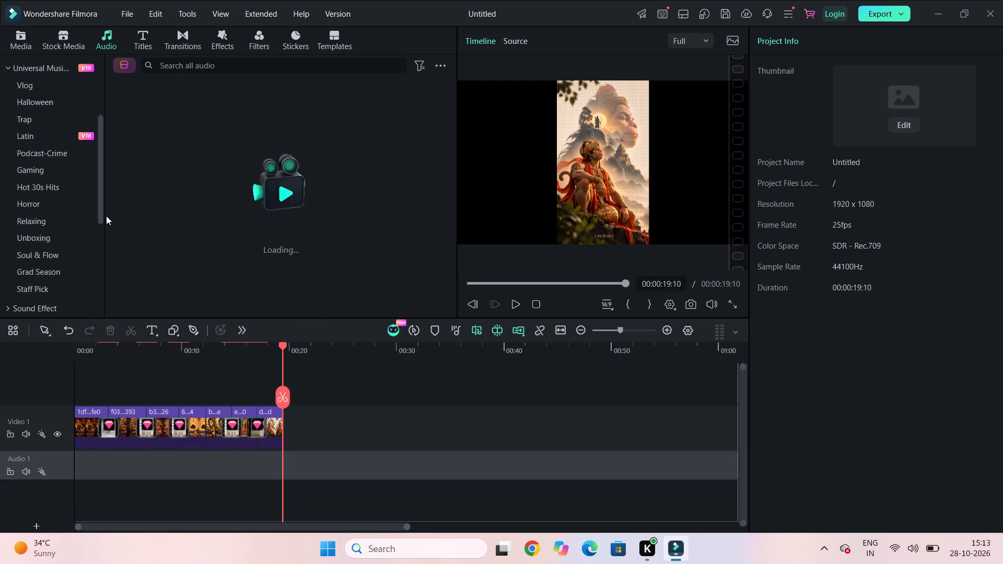
{"action": "left_click_drag", "start_coordinate": [106, 216], "coordinate": [113, 317]}
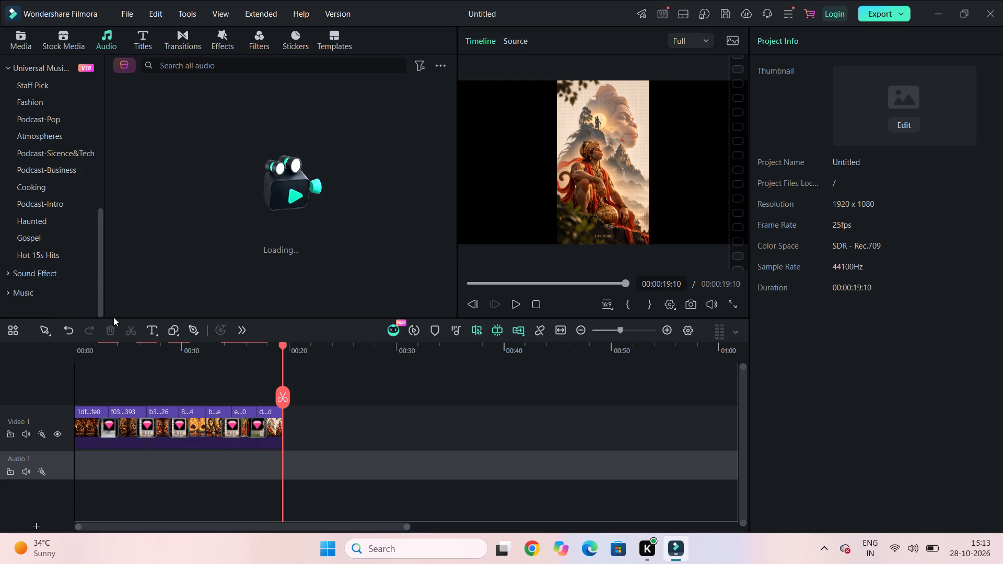
{"action": "left_click_drag", "start_coordinate": [113, 317], "coordinate": [100, 92]}
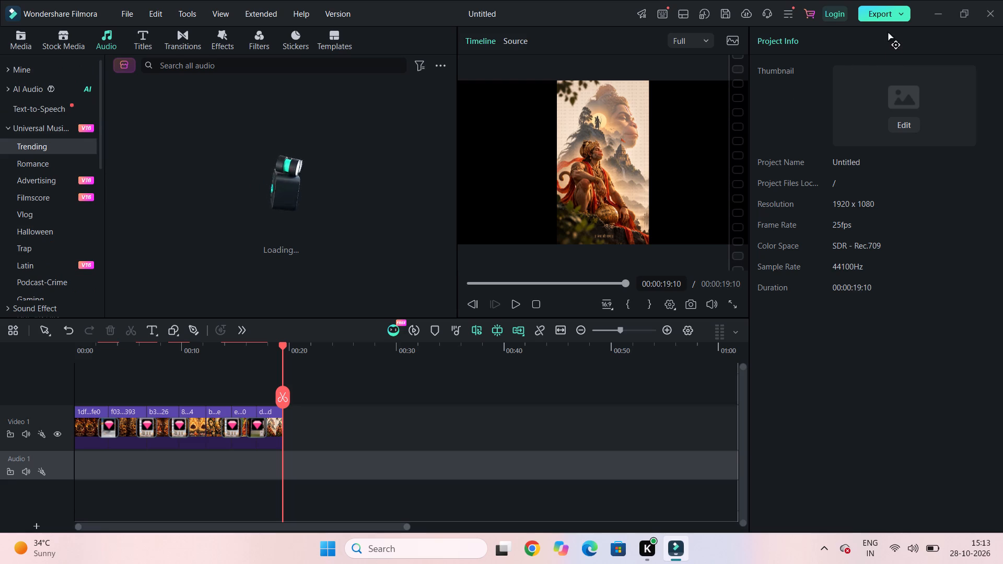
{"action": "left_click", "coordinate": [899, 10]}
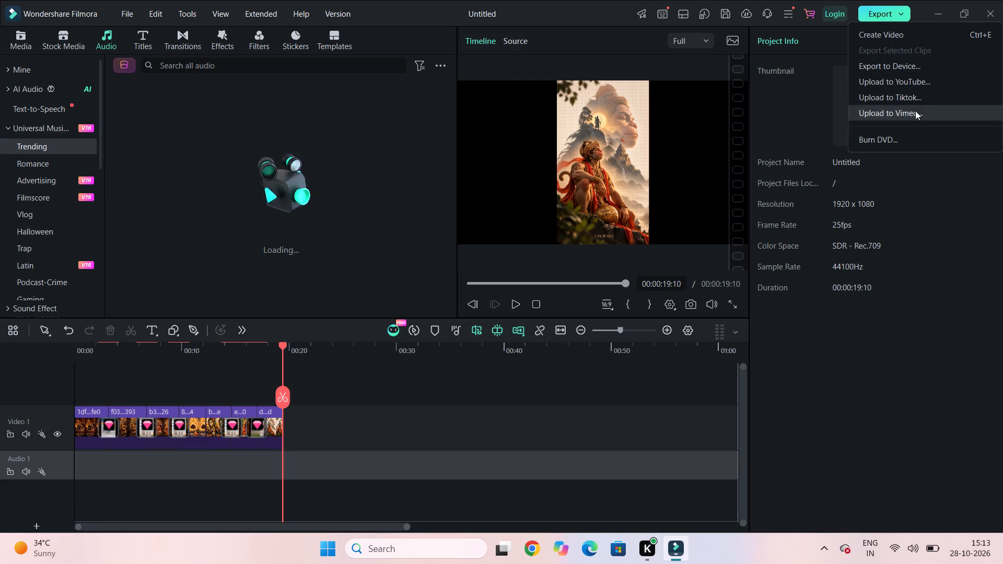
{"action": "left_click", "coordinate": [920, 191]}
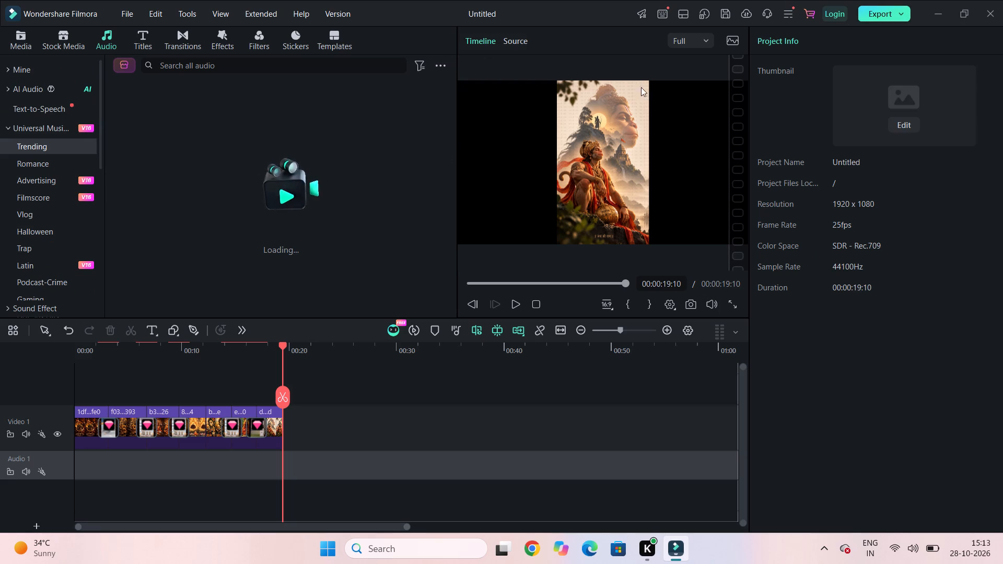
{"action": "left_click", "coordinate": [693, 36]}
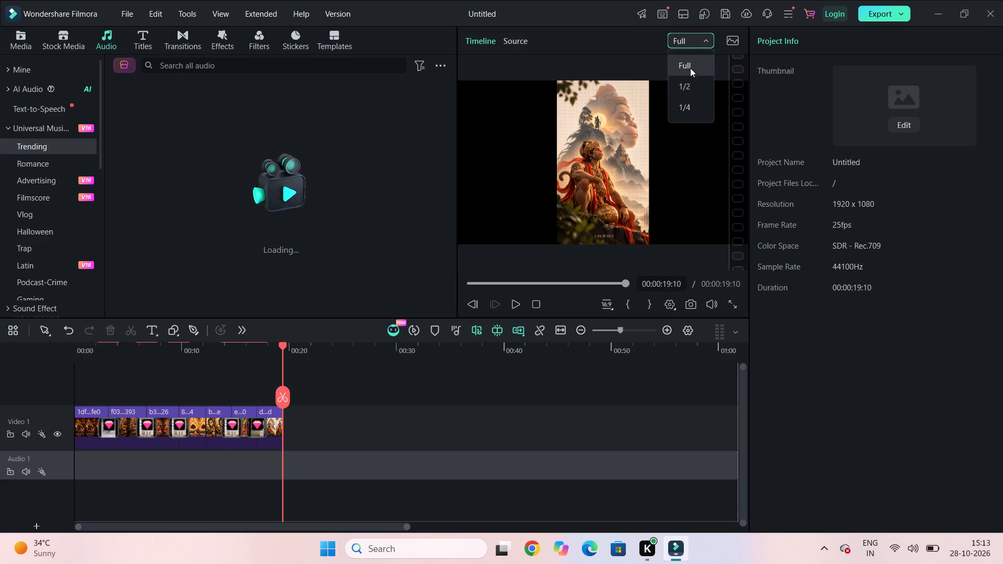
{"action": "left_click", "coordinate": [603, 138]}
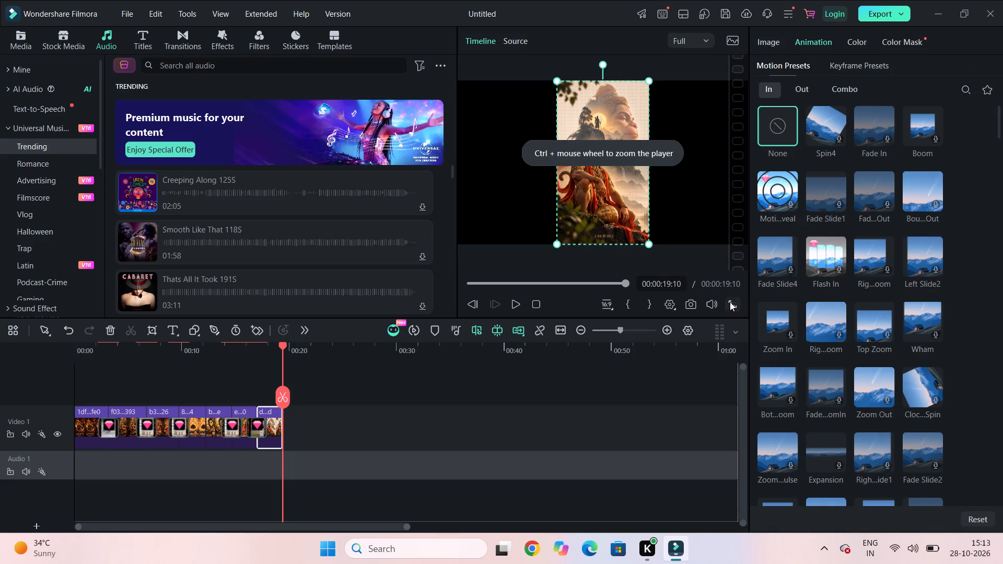
Play the slideshow from the beginning in a full-screen preview.
{"action": "left_click", "coordinate": [730, 302]}
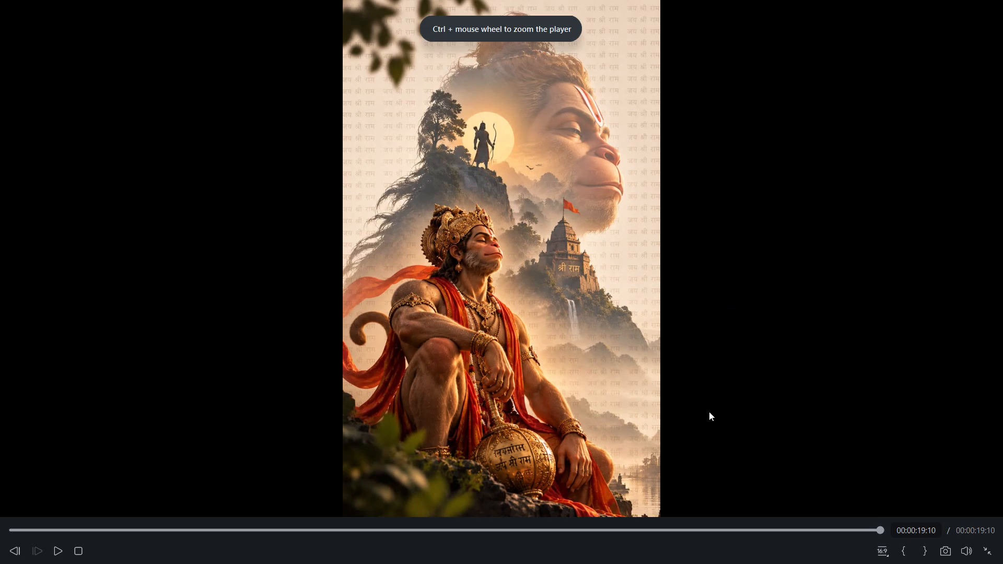
{"action": "left_click", "coordinate": [53, 555]}
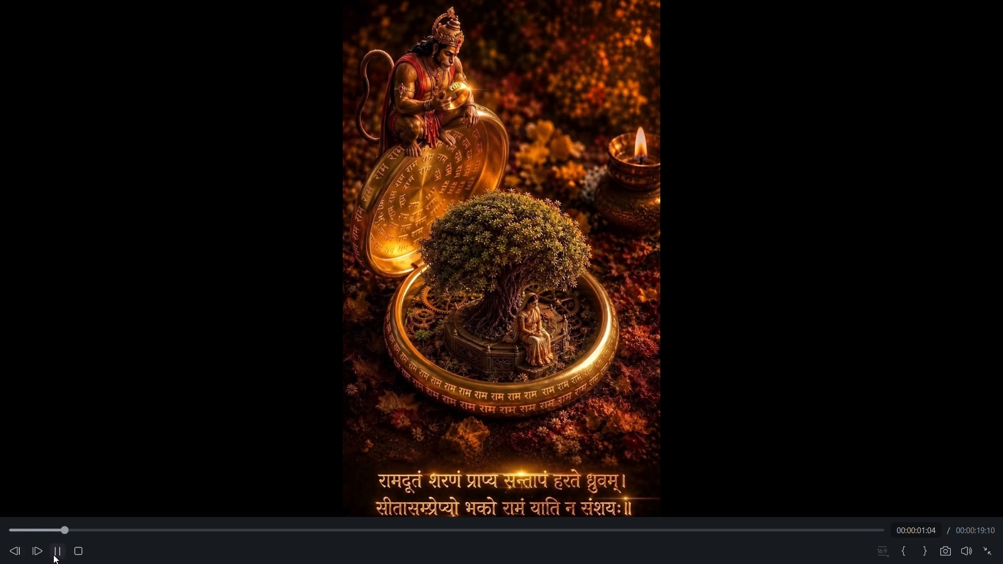
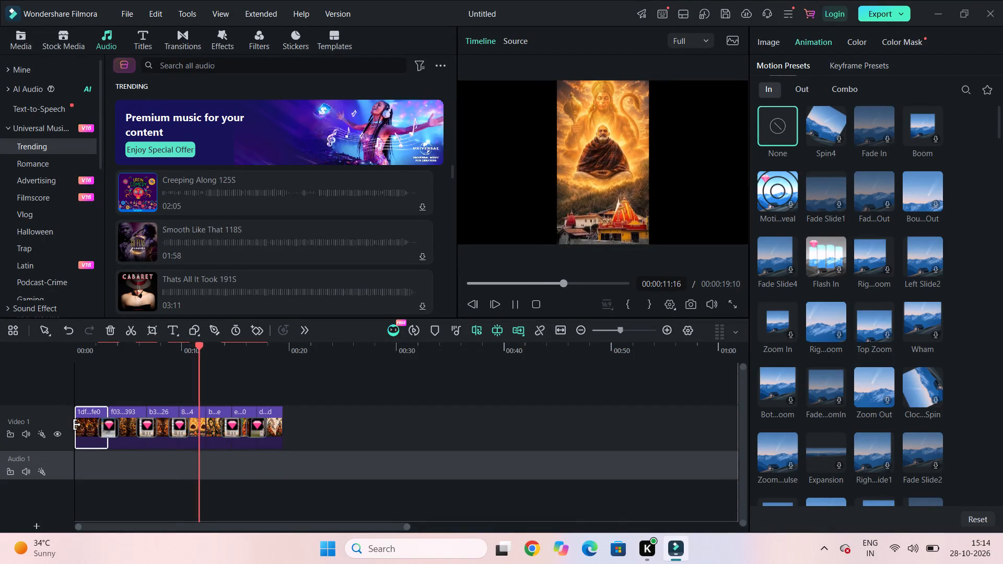
Trim the starts of the first and second image clips so each lasts about 1.6 seconds.
{"action": "left_click_drag", "start_coordinate": [75, 425], "coordinate": [87, 430]}
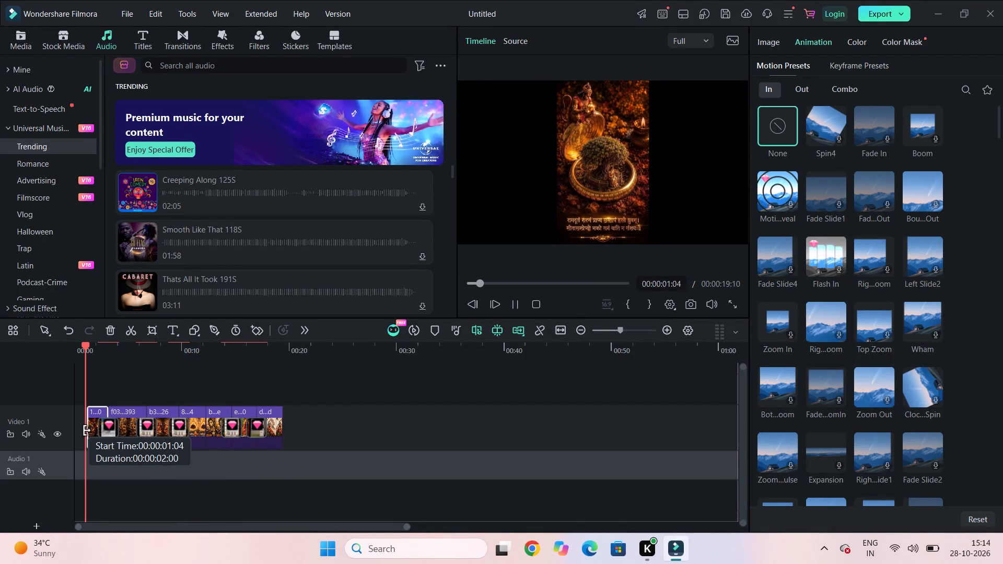
{"action": "left_click_drag", "start_coordinate": [87, 430], "coordinate": [89, 431]}
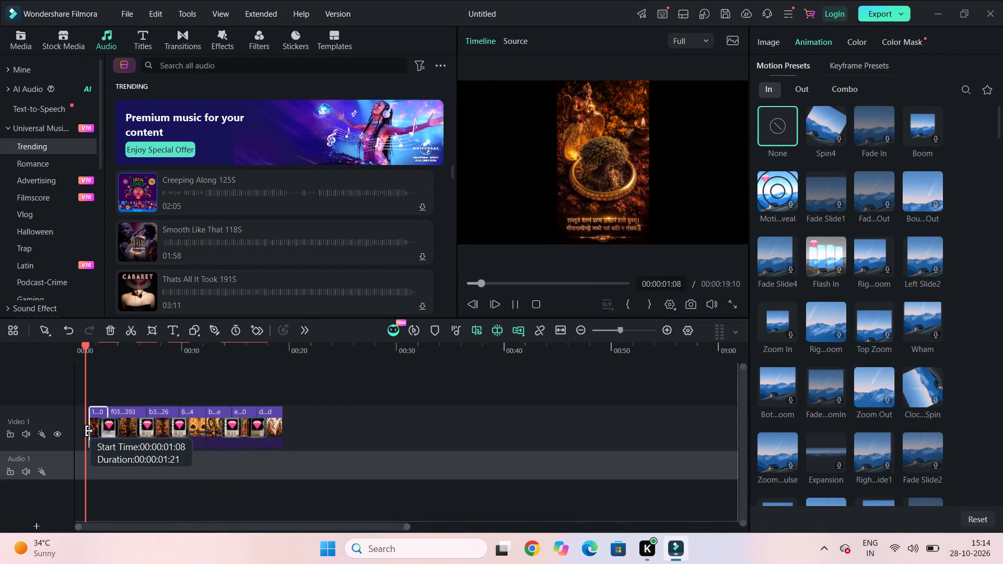
{"action": "left_click_drag", "start_coordinate": [89, 431], "coordinate": [91, 432]}
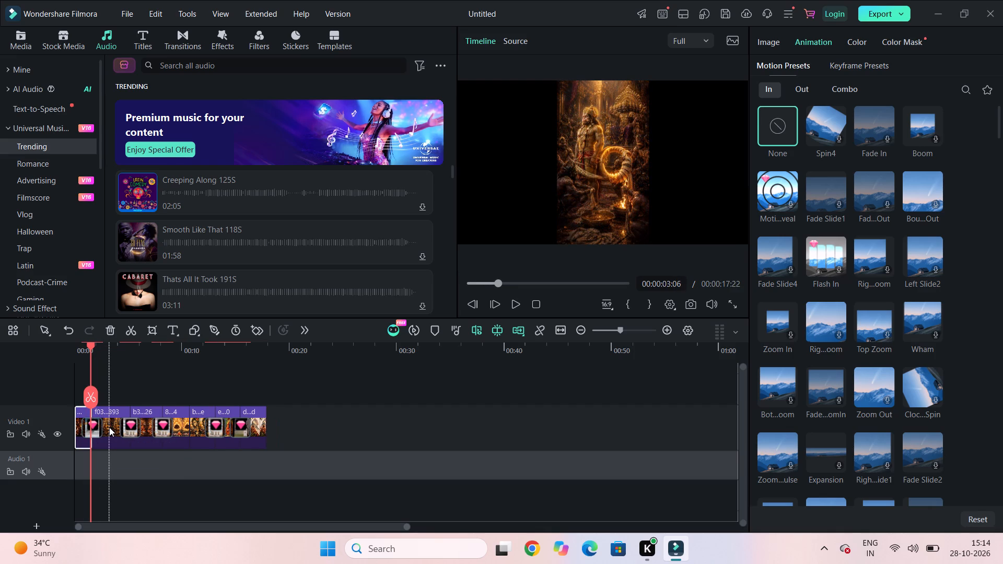
{"action": "left_click", "coordinate": [109, 427]}
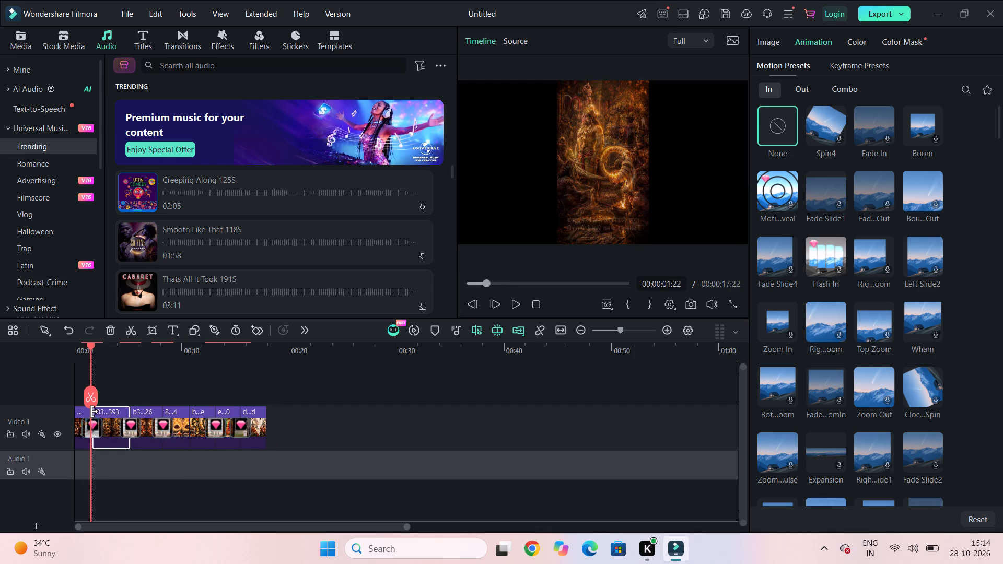
{"action": "left_click_drag", "start_coordinate": [95, 412], "coordinate": [102, 413]}
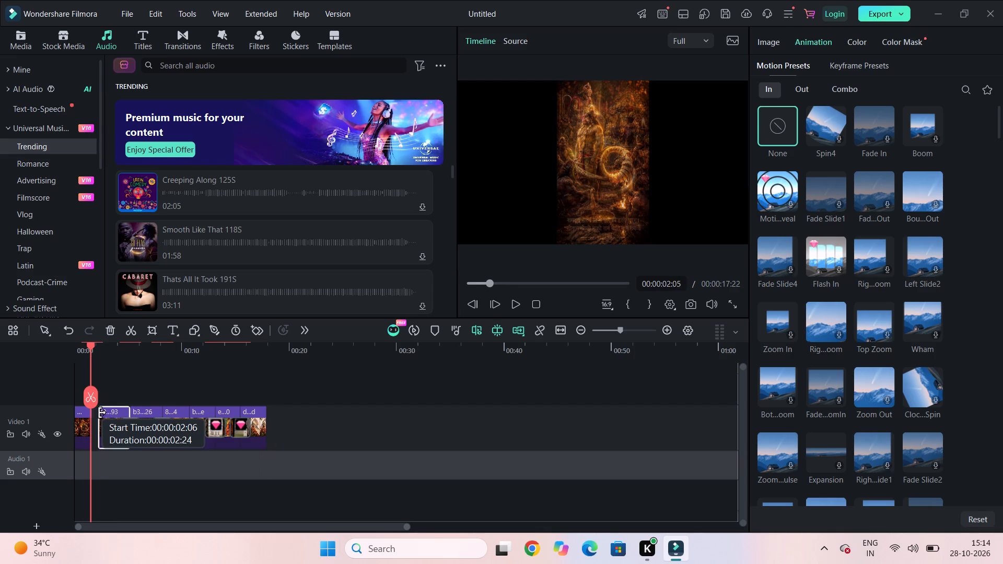
{"action": "left_click_drag", "start_coordinate": [102, 413], "coordinate": [110, 416]}
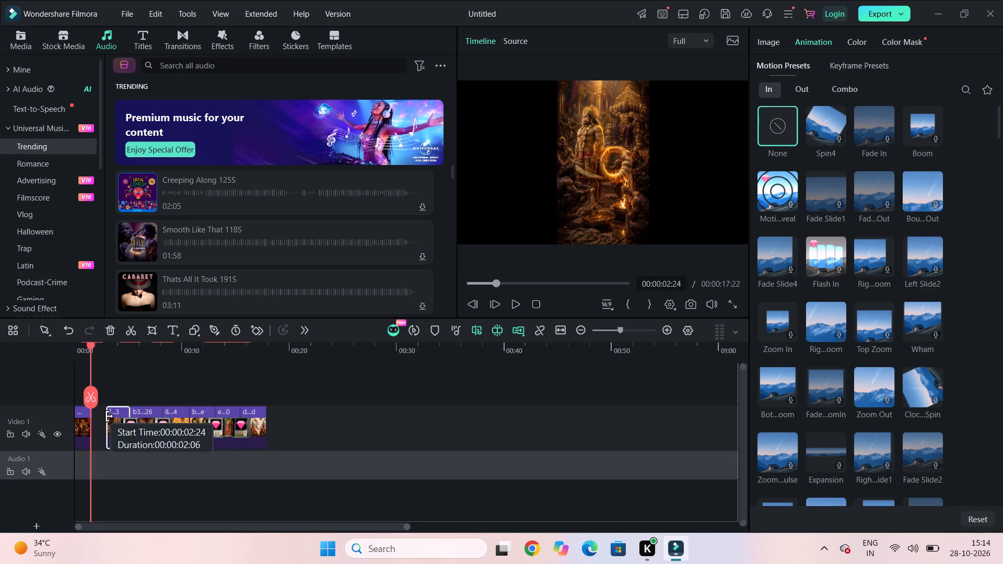
{"action": "left_click_drag", "start_coordinate": [110, 416], "coordinate": [115, 419]}
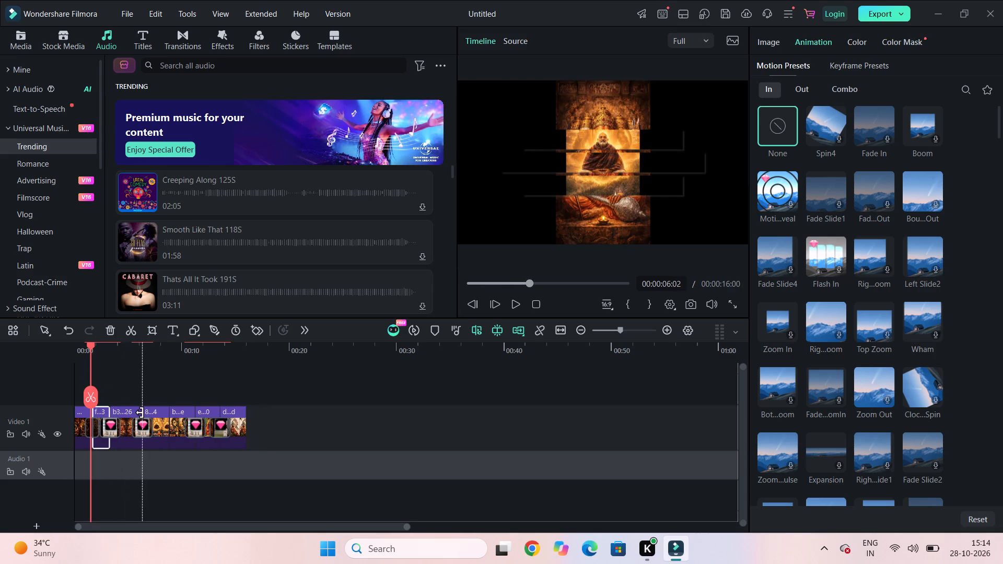
Trim the starts of the third and fourth image clips to durations of about 1.8 and 1.5 seconds.
{"action": "left_click", "coordinate": [121, 413]}
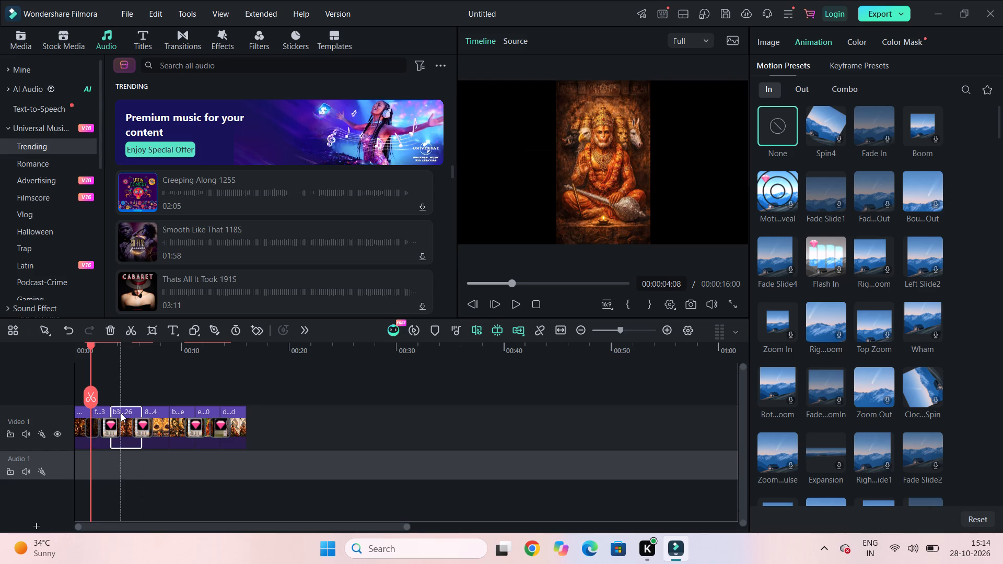
{"action": "left_click_drag", "start_coordinate": [112, 408], "coordinate": [118, 408]}
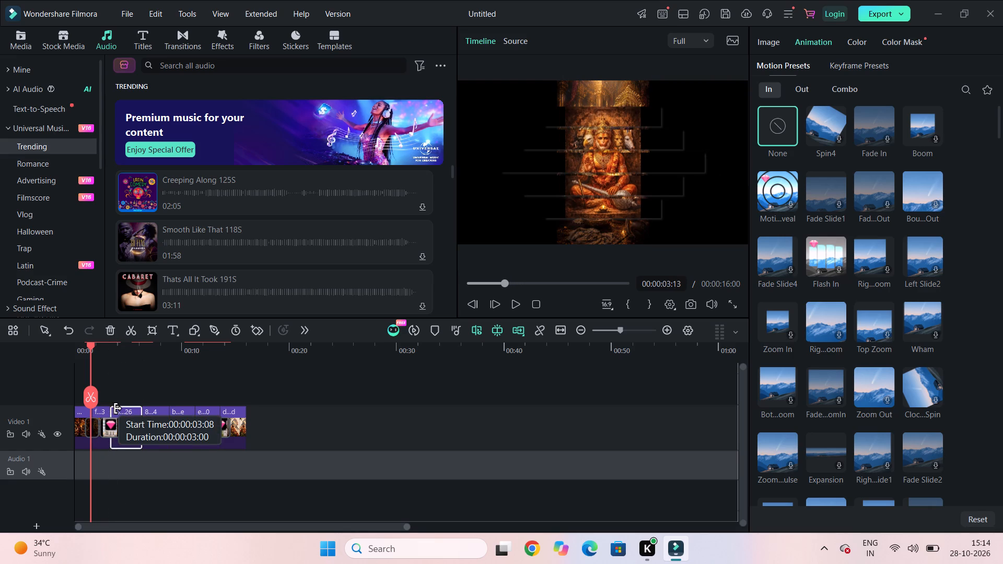
{"action": "left_click_drag", "start_coordinate": [118, 408], "coordinate": [124, 410]}
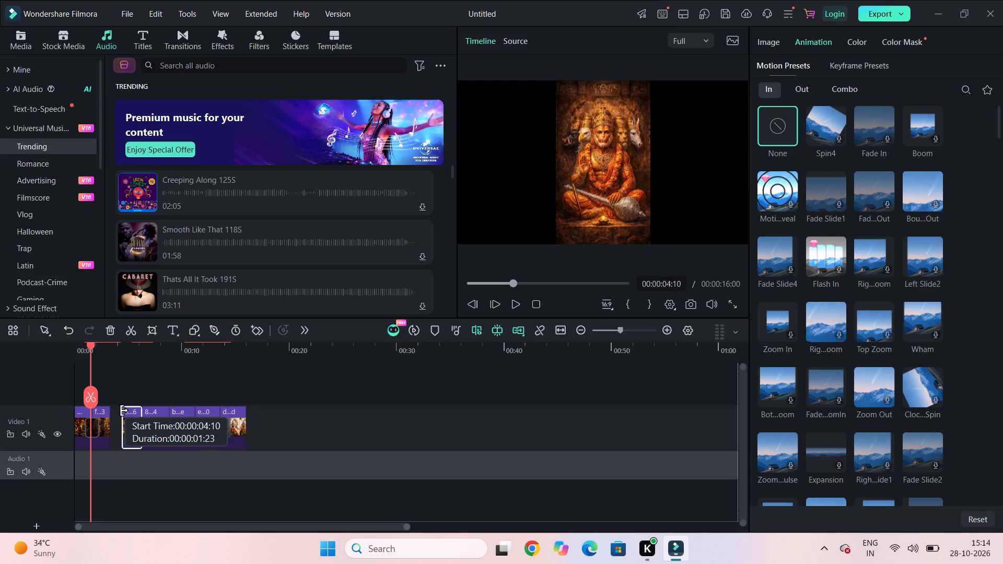
{"action": "left_click_drag", "start_coordinate": [124, 410], "coordinate": [125, 410]}
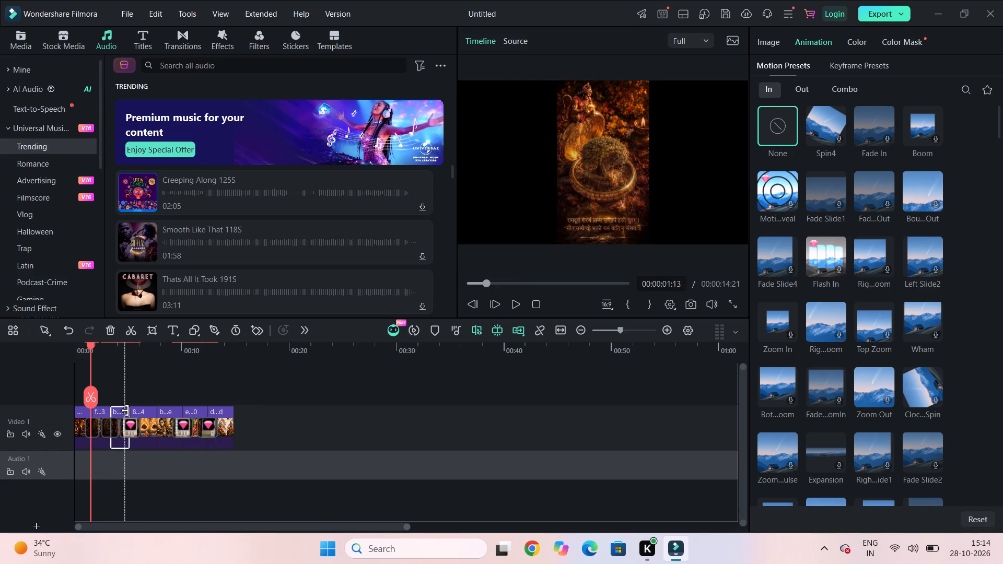
{"action": "left_click", "coordinate": [147, 412]}
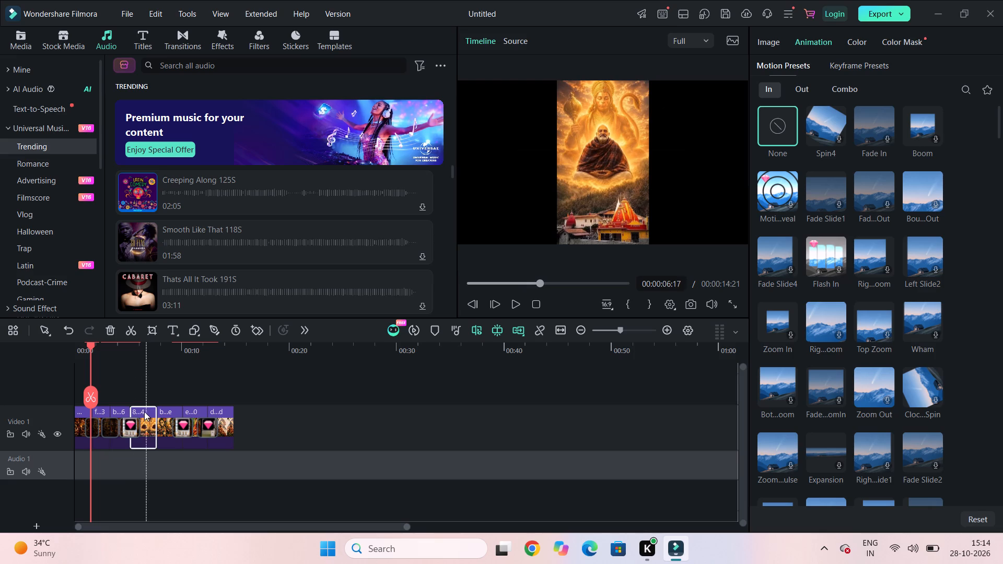
{"action": "left_click_drag", "start_coordinate": [133, 408], "coordinate": [142, 408]}
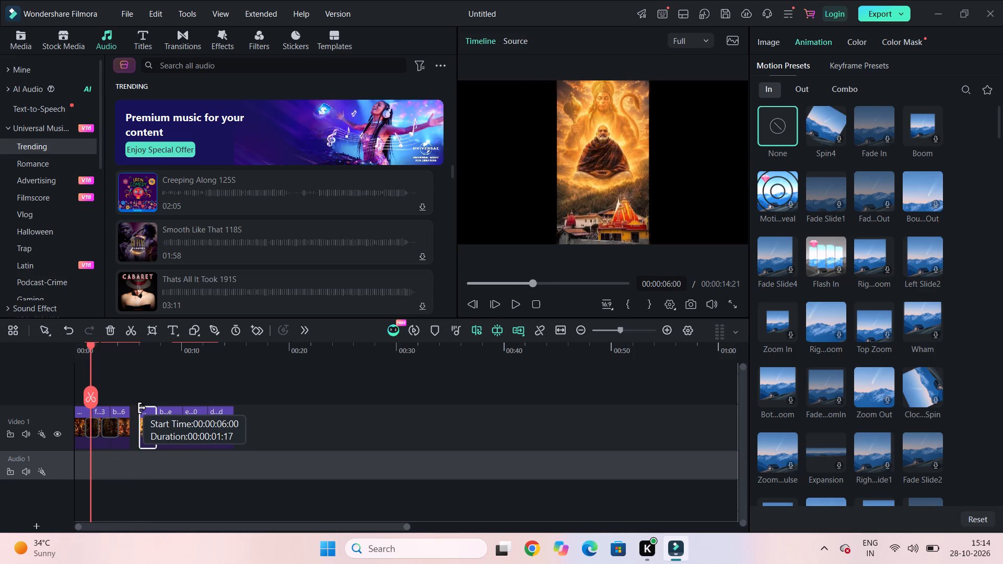
{"action": "left_click_drag", "start_coordinate": [142, 408], "coordinate": [144, 409]}
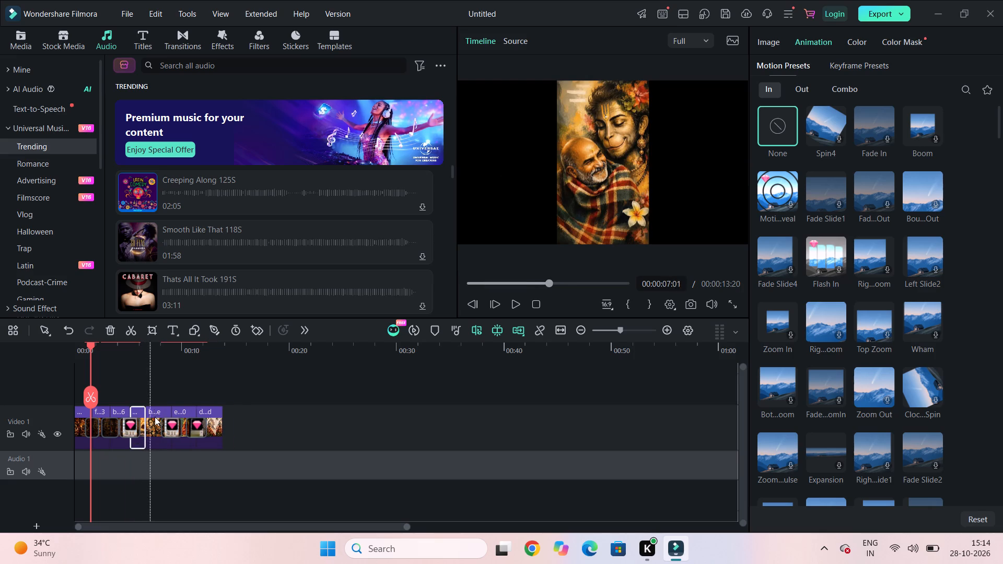
Trim the starts of the fifth and sixth image clips so each lasts about 1.5 seconds.
{"action": "left_click", "coordinate": [156, 413]}
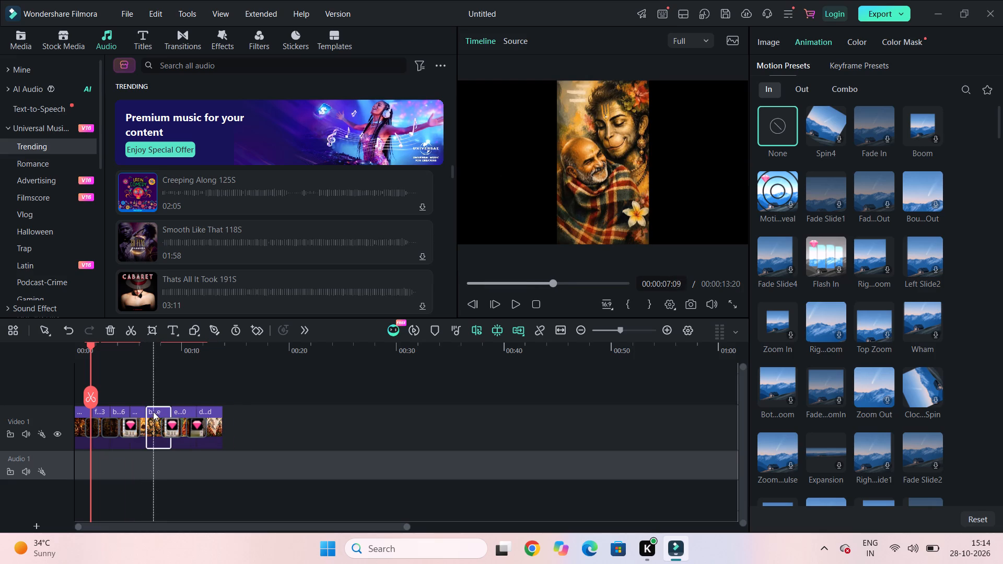
{"action": "left_click_drag", "start_coordinate": [148, 410], "coordinate": [156, 414]}
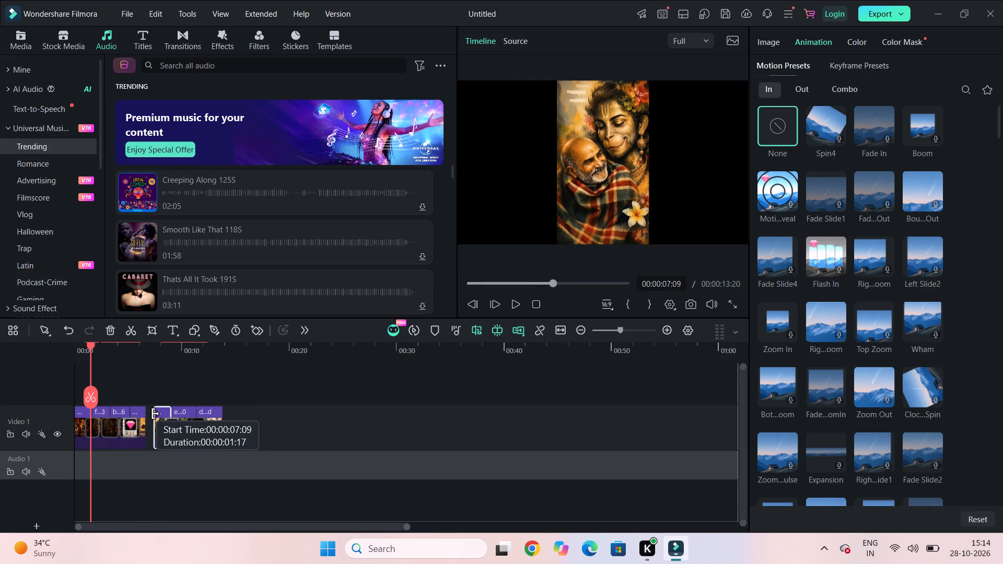
{"action": "left_click_drag", "start_coordinate": [156, 414], "coordinate": [157, 414]}
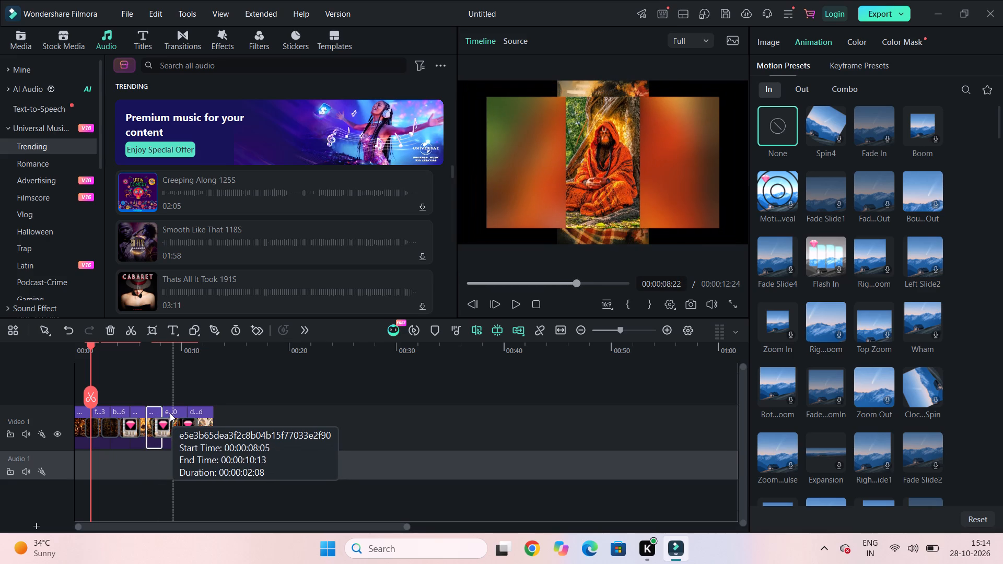
{"action": "left_click", "coordinate": [170, 413]}
{"action": "left_click_drag", "start_coordinate": [166, 406], "coordinate": [174, 409]}
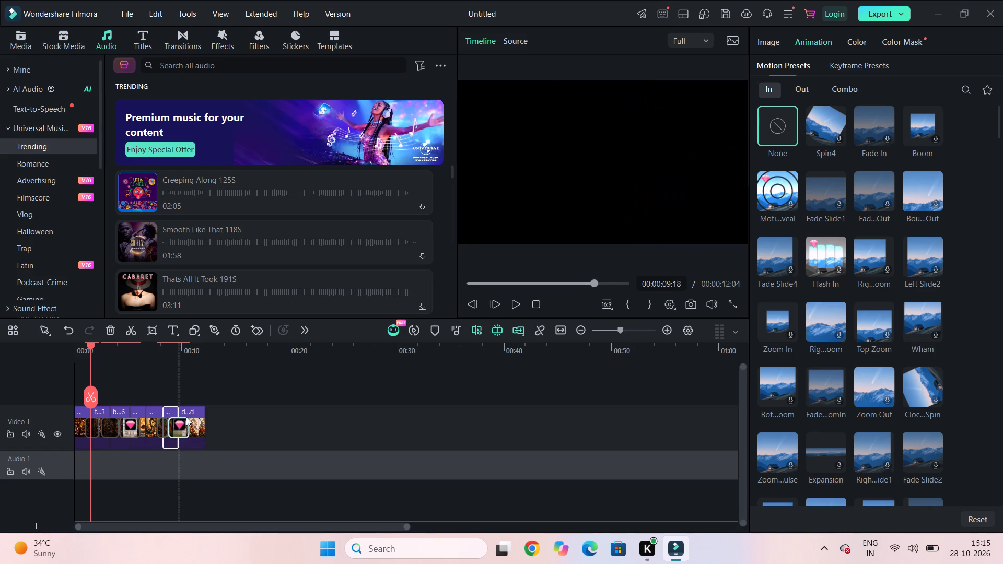
Trim the start of the last image clip so it lasts about 1.8 seconds.
{"action": "left_click", "coordinate": [190, 414]}
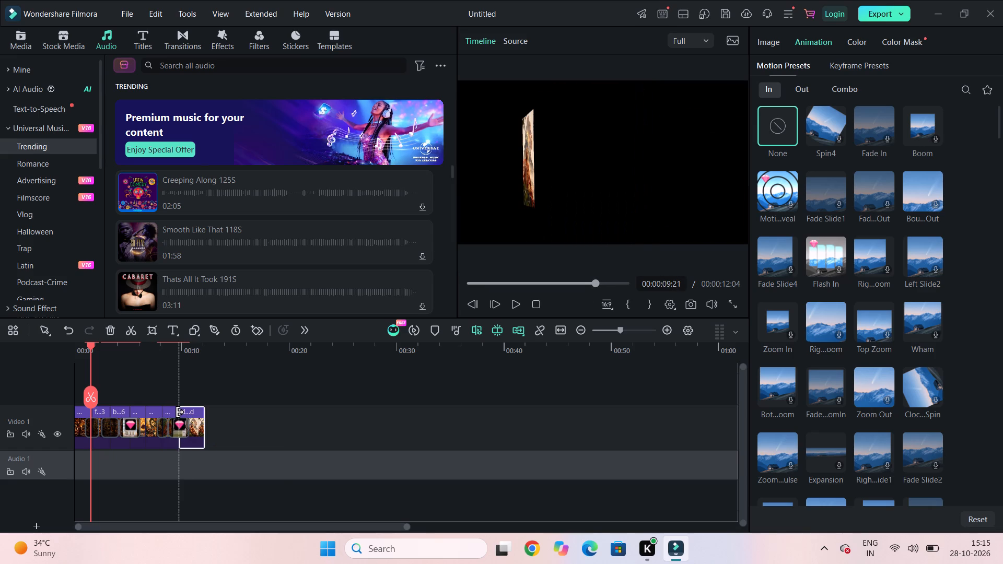
{"action": "left_click", "coordinate": [181, 416]}
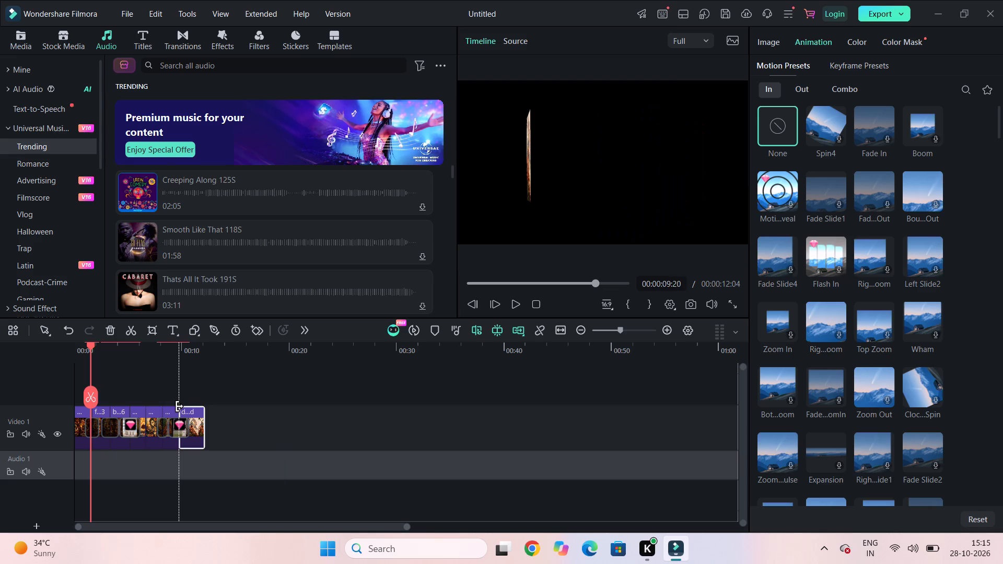
{"action": "left_click_drag", "start_coordinate": [180, 406], "coordinate": [185, 413]}
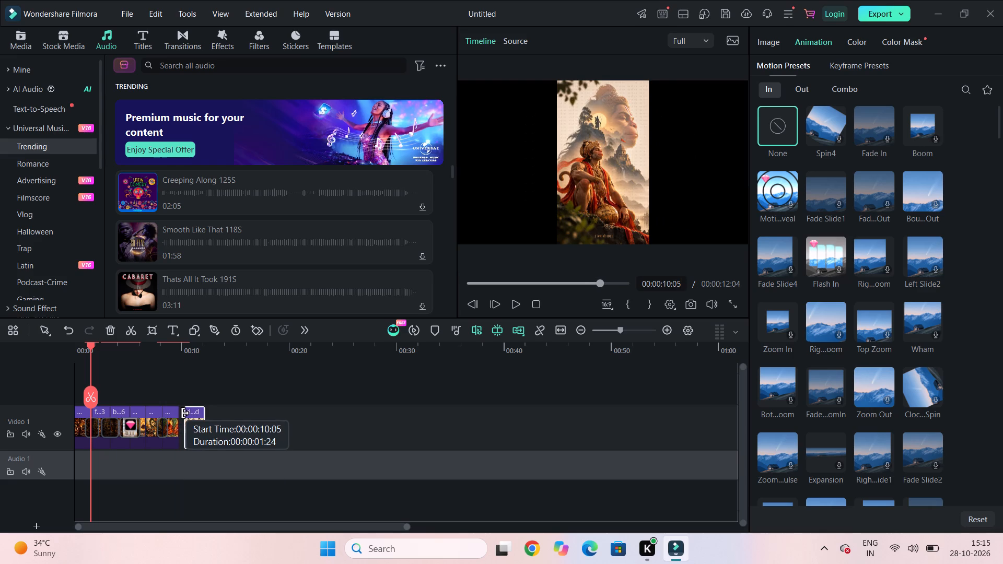
{"action": "left_click_drag", "start_coordinate": [185, 413], "coordinate": [188, 412]}
{"action": "left_click", "coordinate": [193, 416]}
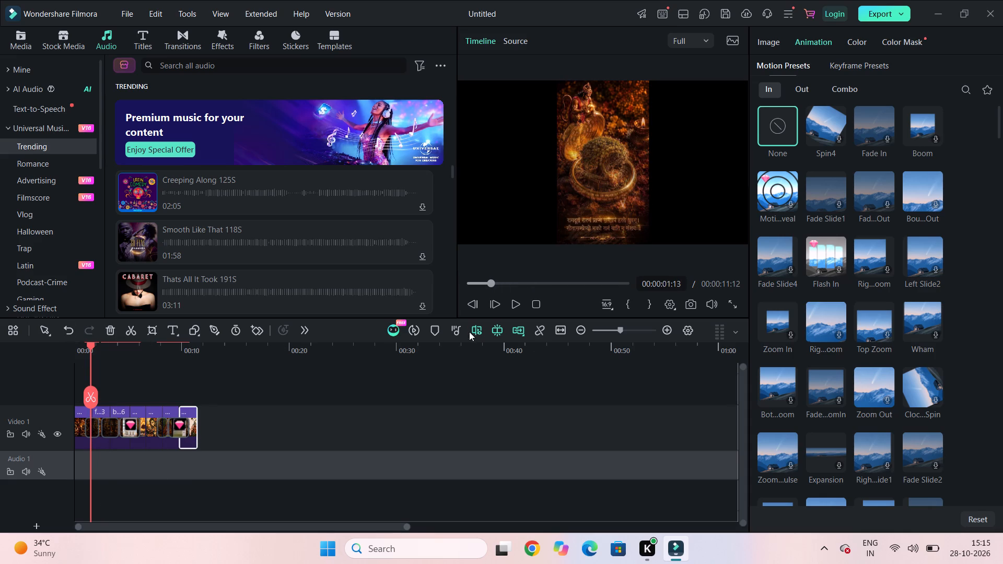
Play the shortened slideshow through to review its pacing and transitions.
{"action": "left_click", "coordinate": [515, 304]}
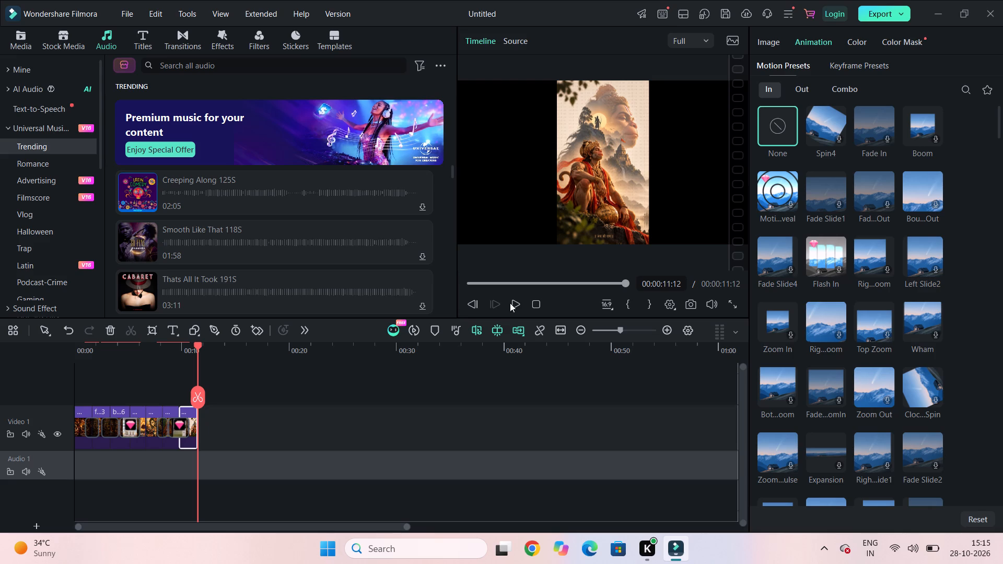
{"action": "left_click", "coordinate": [519, 302]}
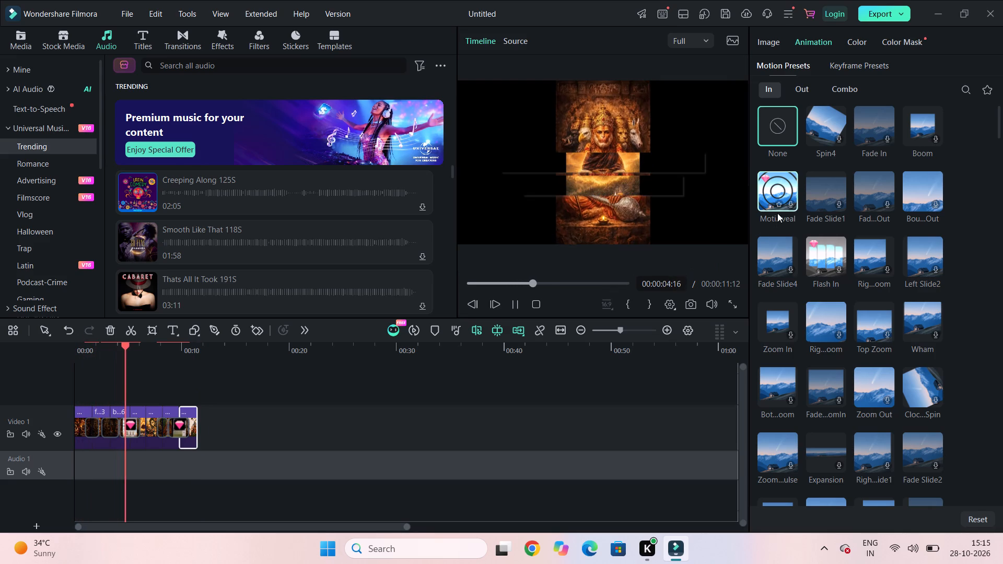
Apply the concentric-circle "Moti...veal" In motion preset to the last image clip.
{"action": "left_click", "coordinate": [789, 202]}
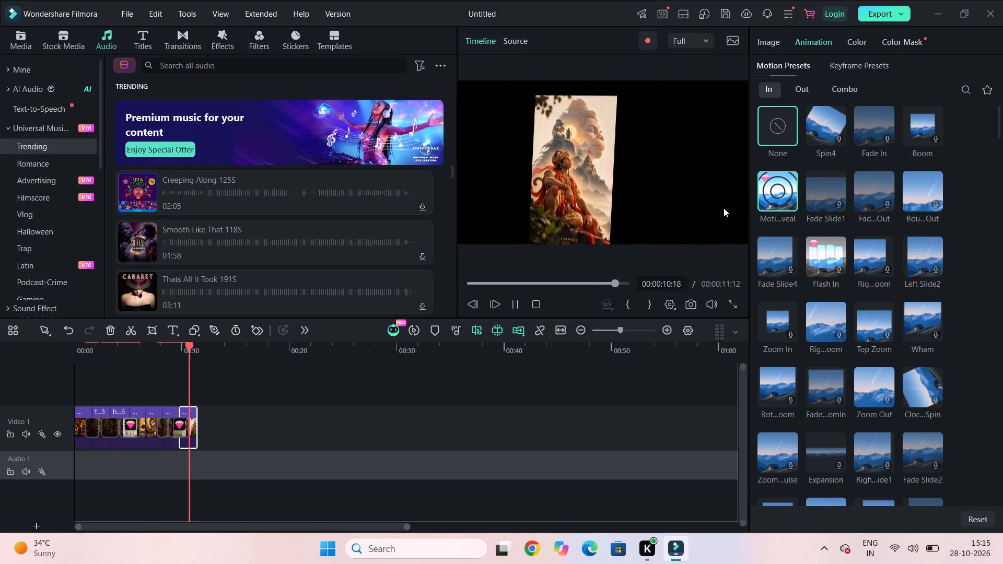
{"action": "left_click", "coordinate": [777, 187]}
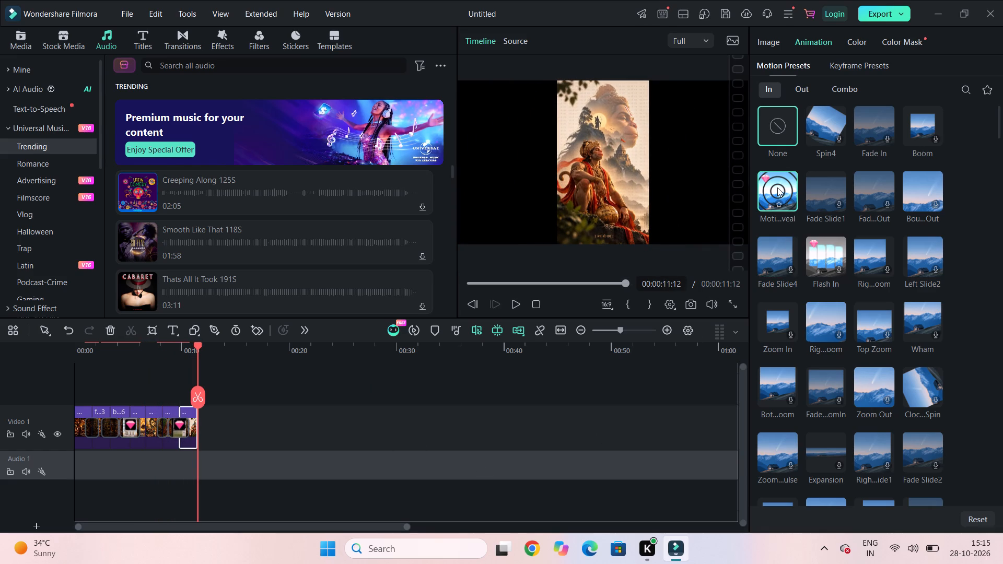
{"action": "left_click", "coordinate": [789, 204]}
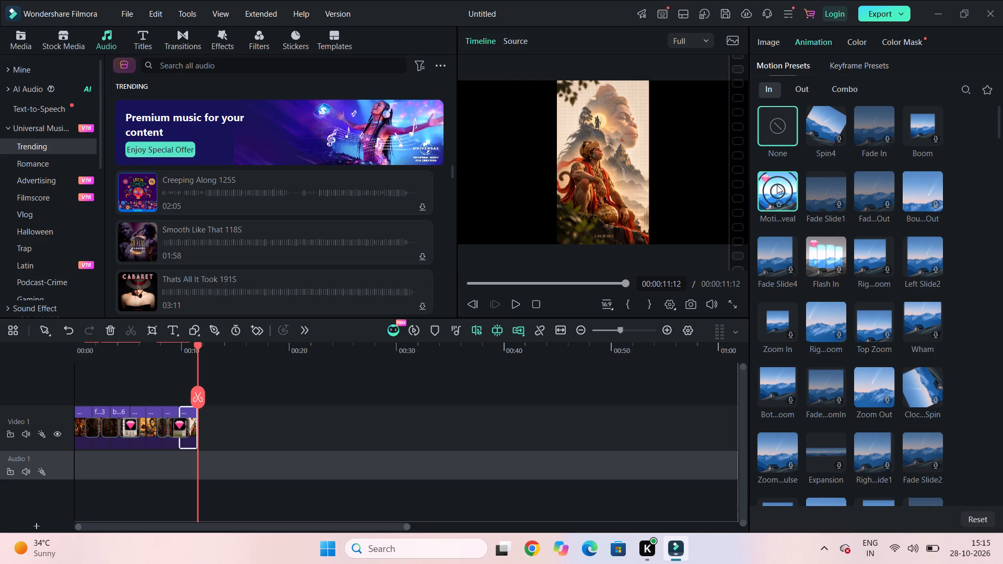
{"action": "left_click", "coordinate": [776, 184]}
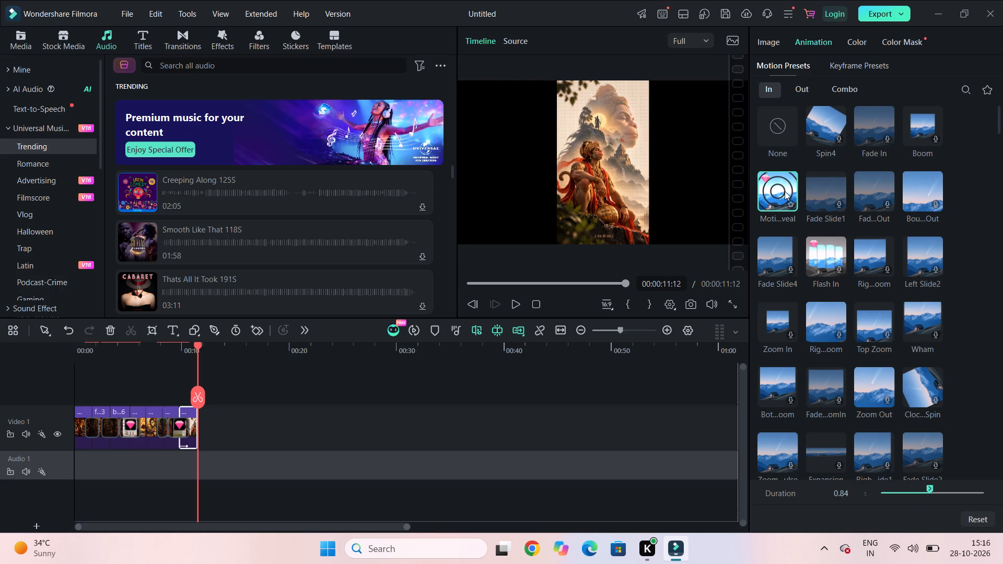
Replay the concentric-circle In animation on the last image clip to examine its effect.
{"action": "left_click", "coordinate": [785, 191]}
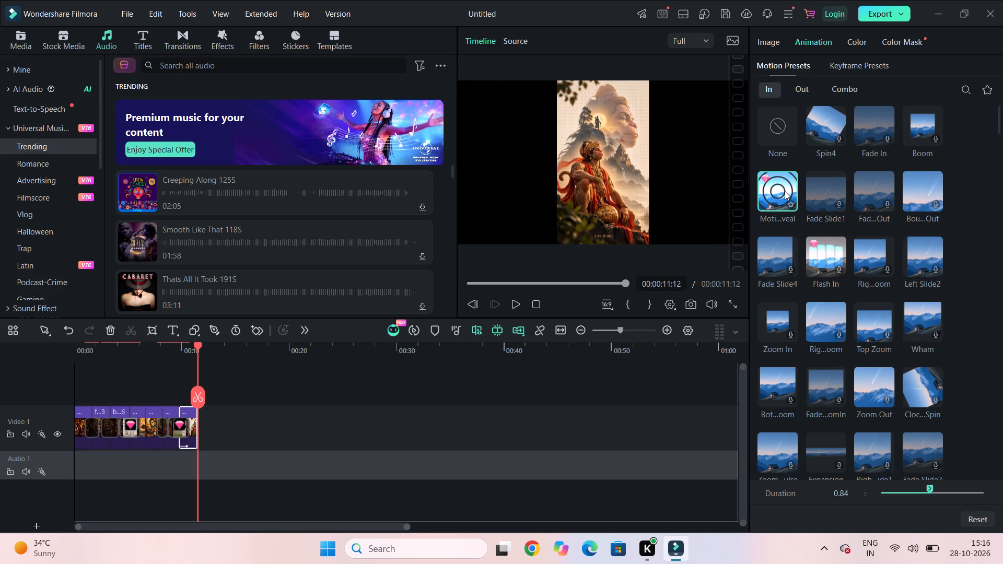
{"action": "left_click", "coordinate": [785, 191]}
{"action": "left_click", "coordinate": [785, 191]}
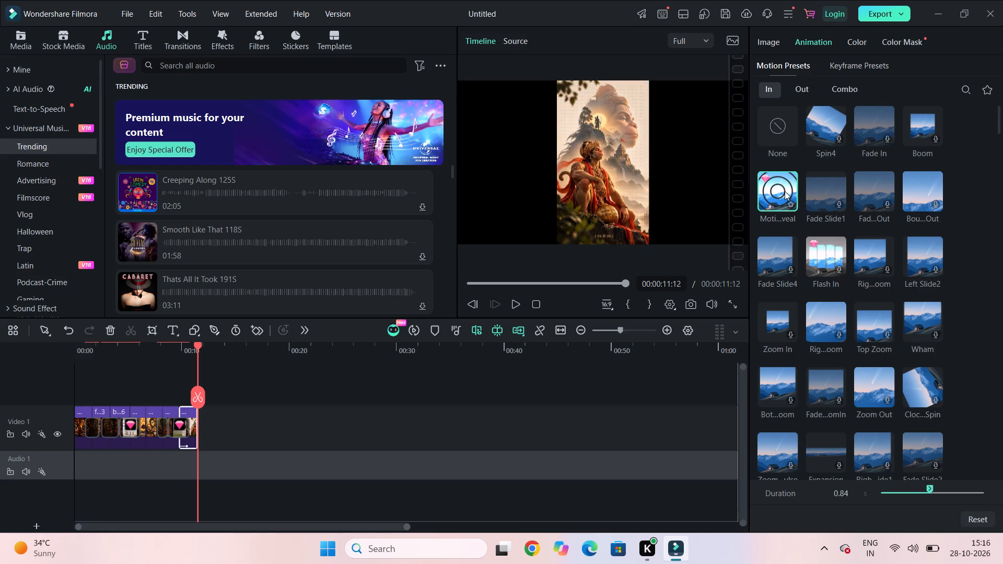
{"action": "left_click", "coordinate": [785, 191]}
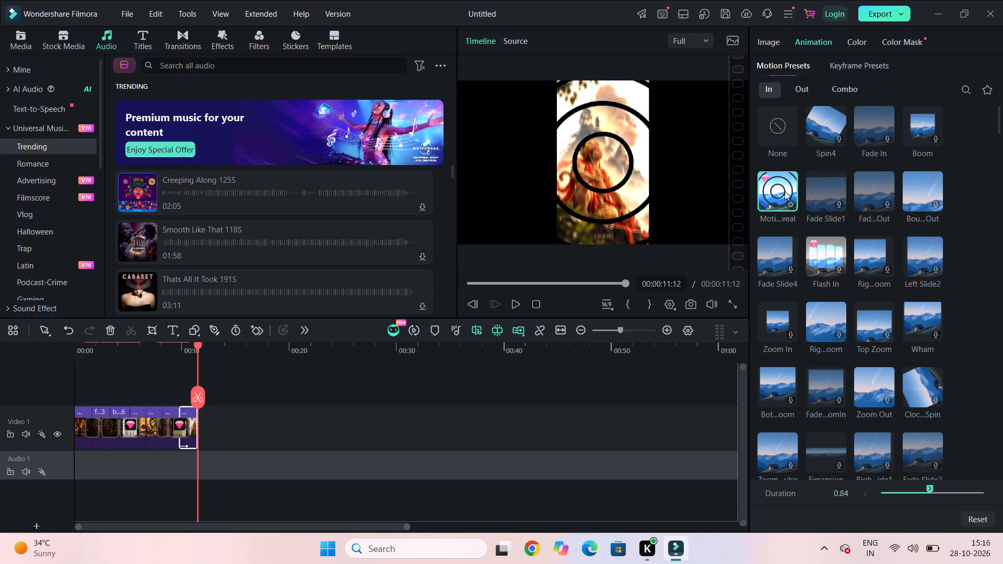
{"action": "left_click", "coordinate": [785, 191]}
{"action": "left_click", "coordinate": [785, 191]}
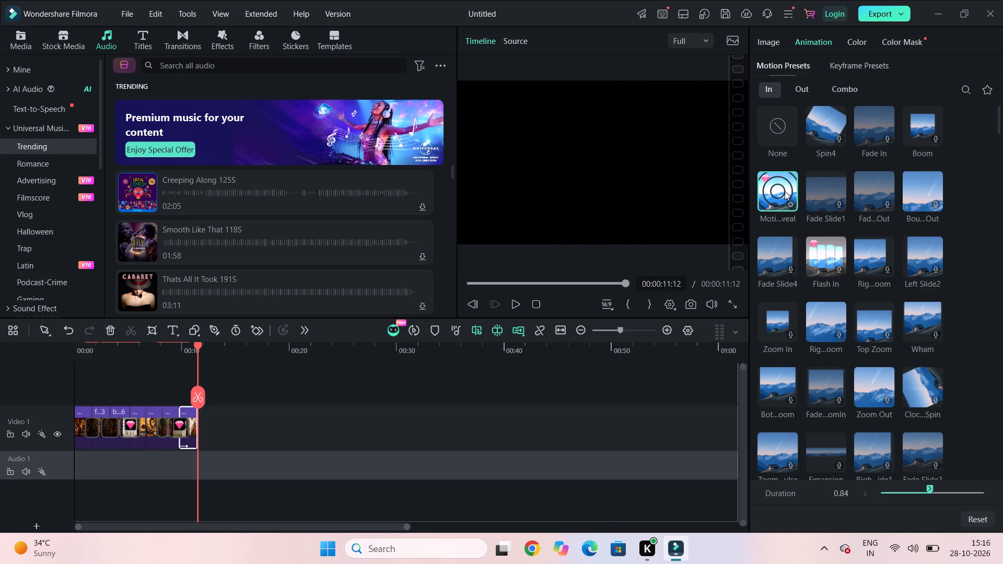
{"action": "left_click", "coordinate": [785, 191]}
{"action": "double_click", "coordinate": [785, 191]}
{"action": "left_click", "coordinate": [785, 191]}
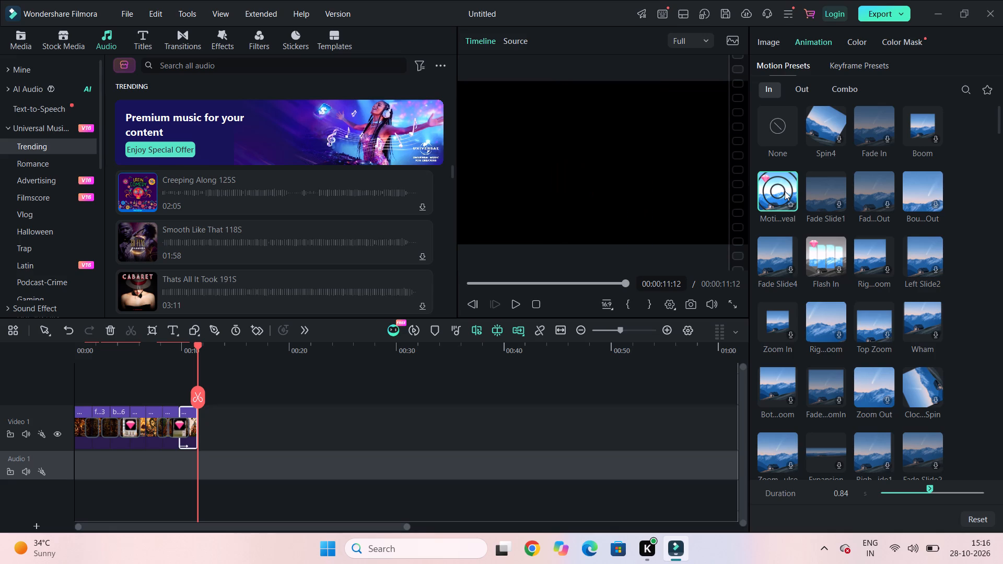
{"action": "left_click", "coordinate": [785, 191]}
{"action": "left_click", "coordinate": [785, 191]}
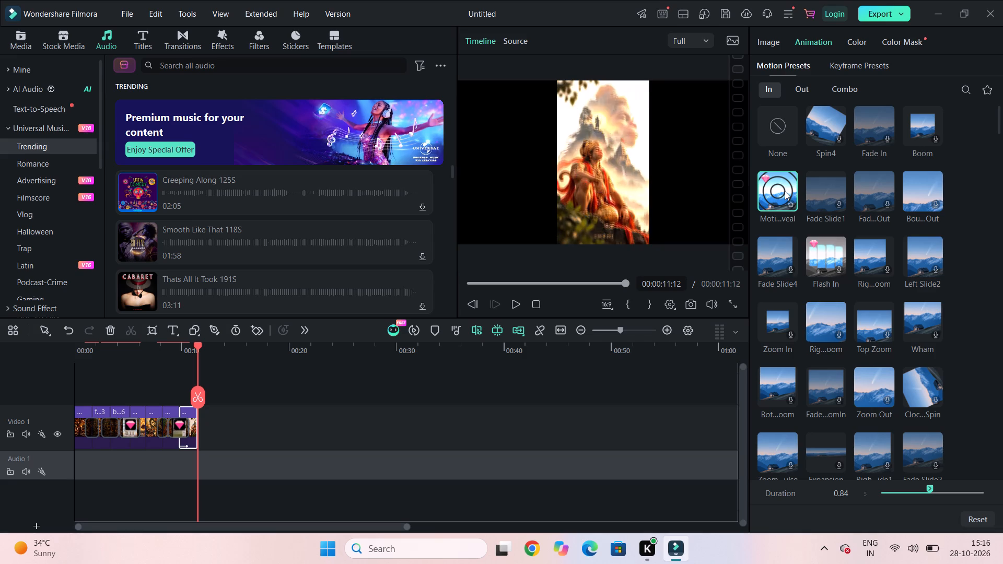
{"action": "left_click", "coordinate": [785, 191]}
{"action": "left_click", "coordinate": [785, 191]}
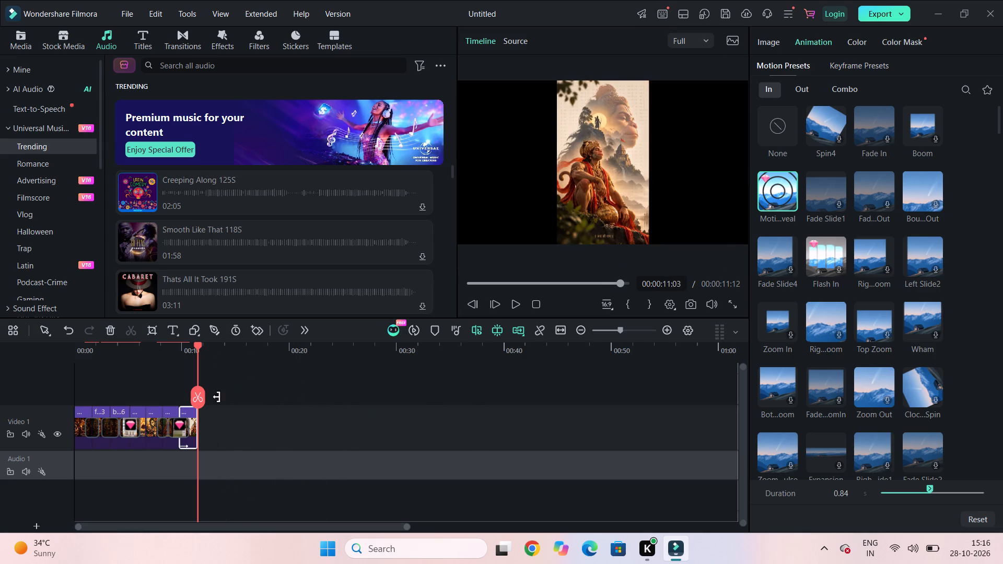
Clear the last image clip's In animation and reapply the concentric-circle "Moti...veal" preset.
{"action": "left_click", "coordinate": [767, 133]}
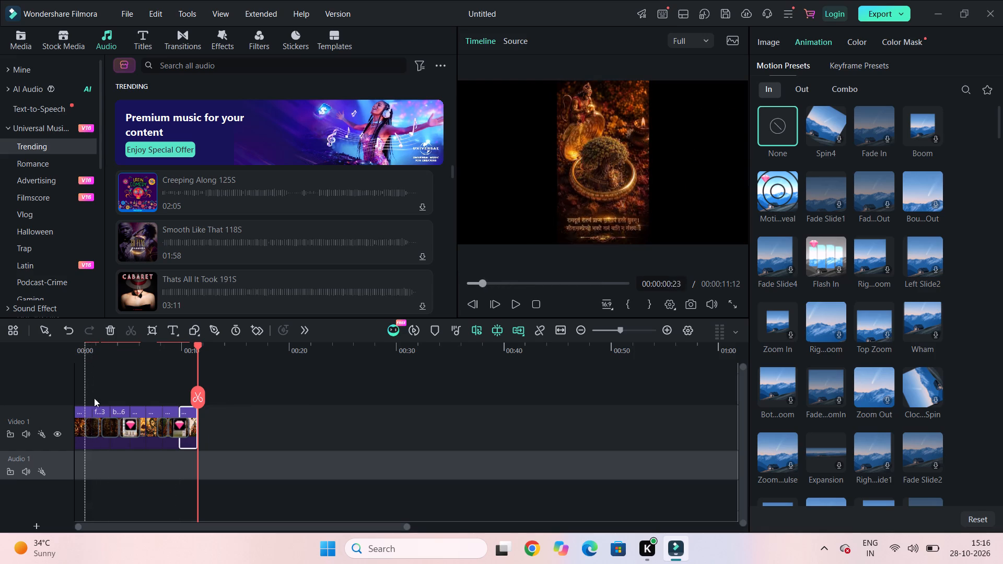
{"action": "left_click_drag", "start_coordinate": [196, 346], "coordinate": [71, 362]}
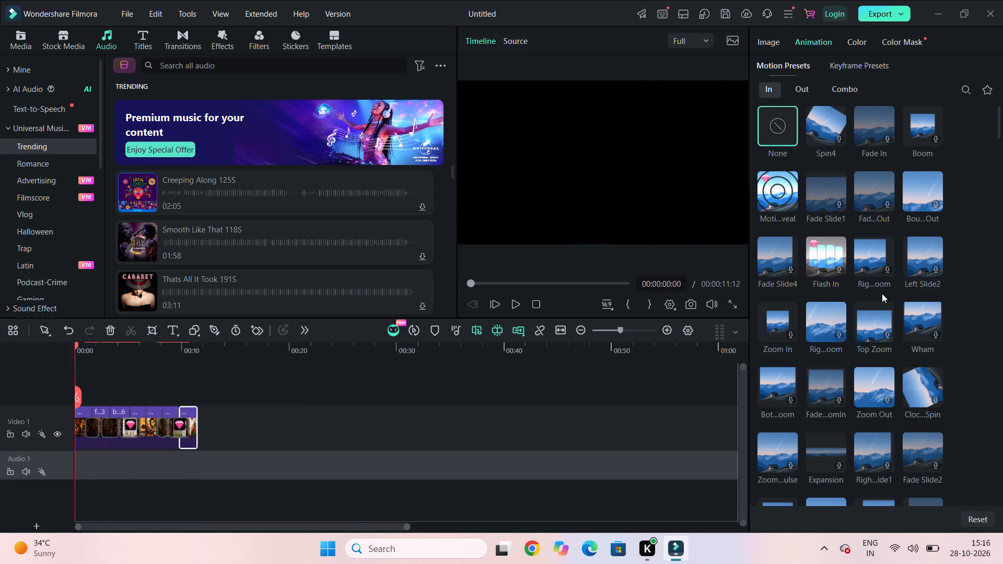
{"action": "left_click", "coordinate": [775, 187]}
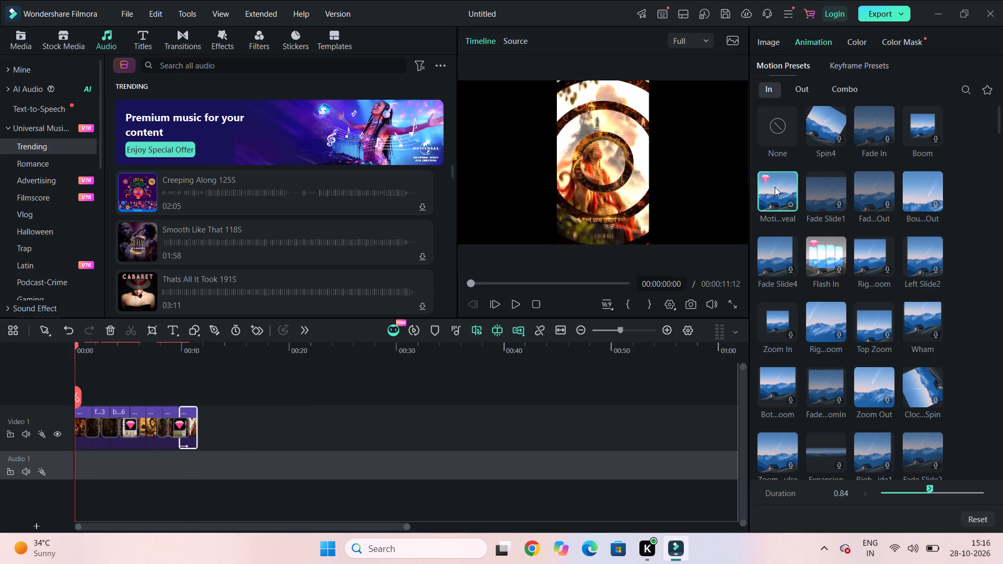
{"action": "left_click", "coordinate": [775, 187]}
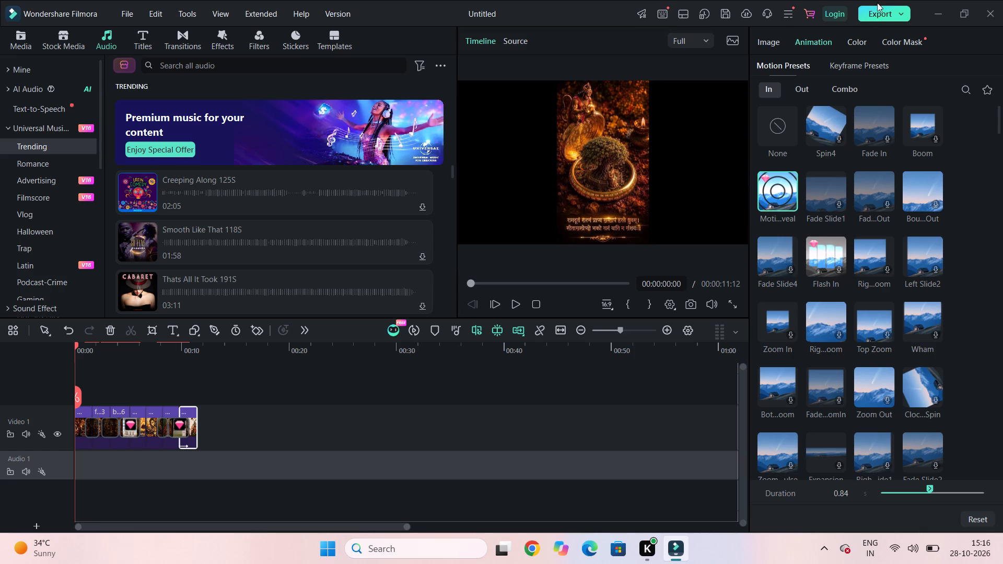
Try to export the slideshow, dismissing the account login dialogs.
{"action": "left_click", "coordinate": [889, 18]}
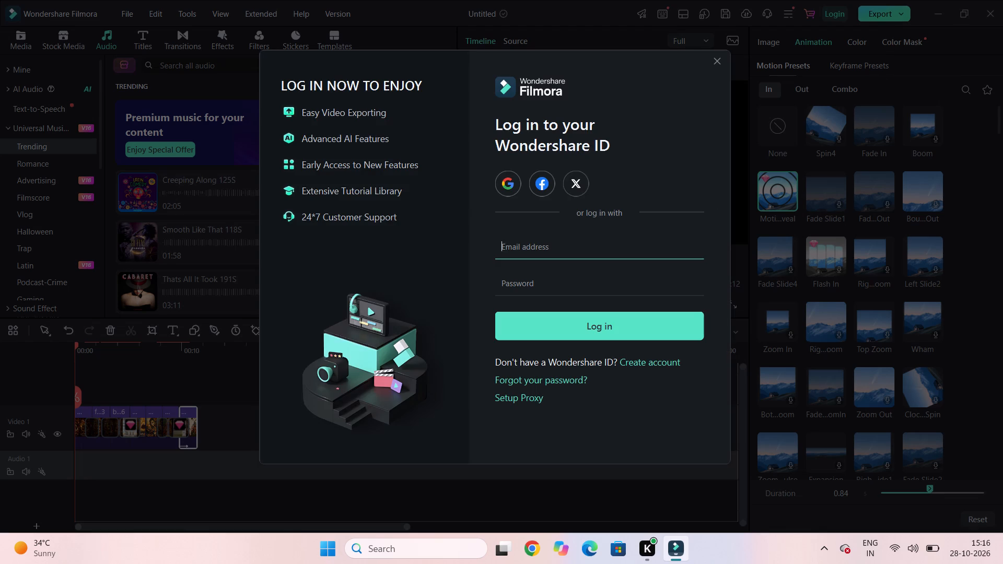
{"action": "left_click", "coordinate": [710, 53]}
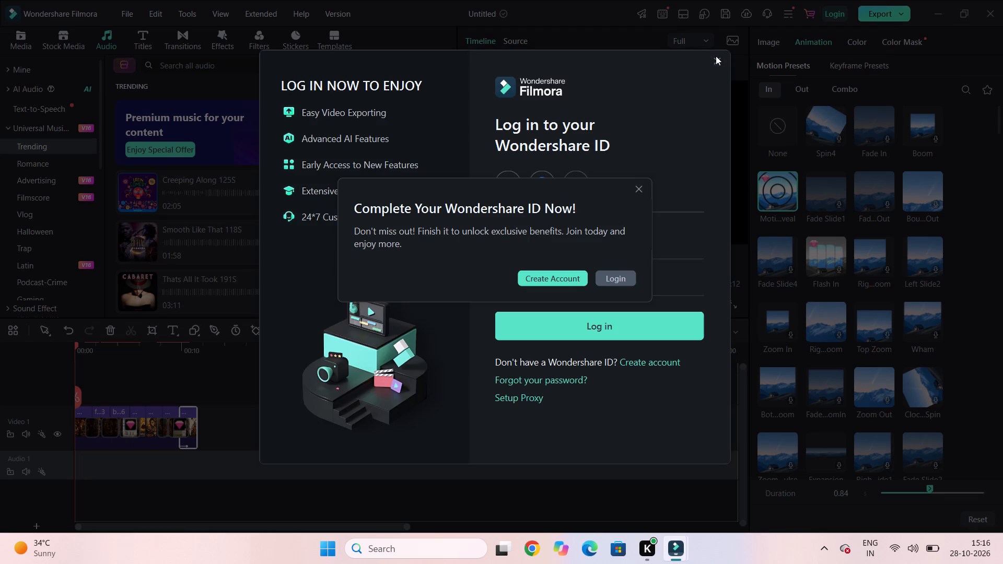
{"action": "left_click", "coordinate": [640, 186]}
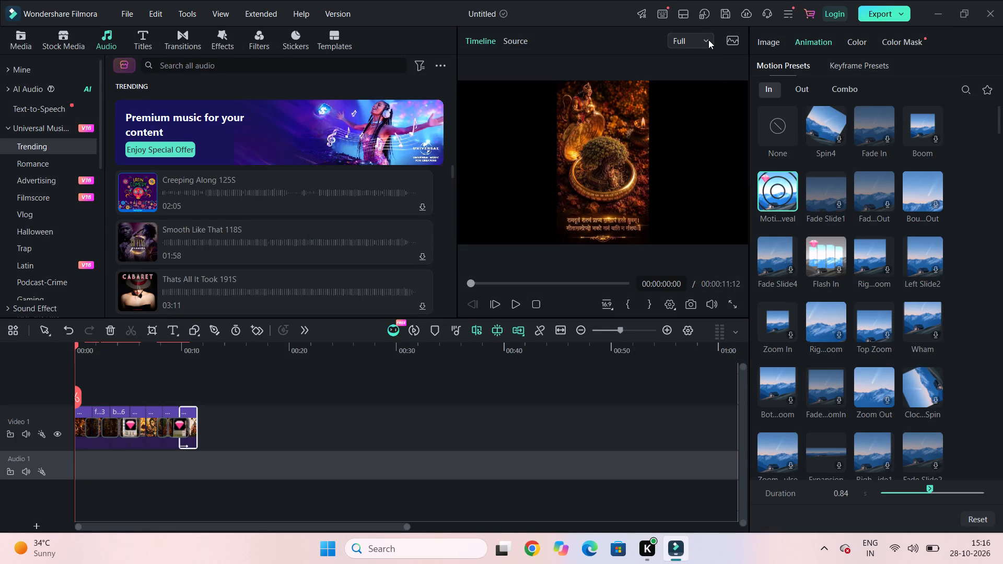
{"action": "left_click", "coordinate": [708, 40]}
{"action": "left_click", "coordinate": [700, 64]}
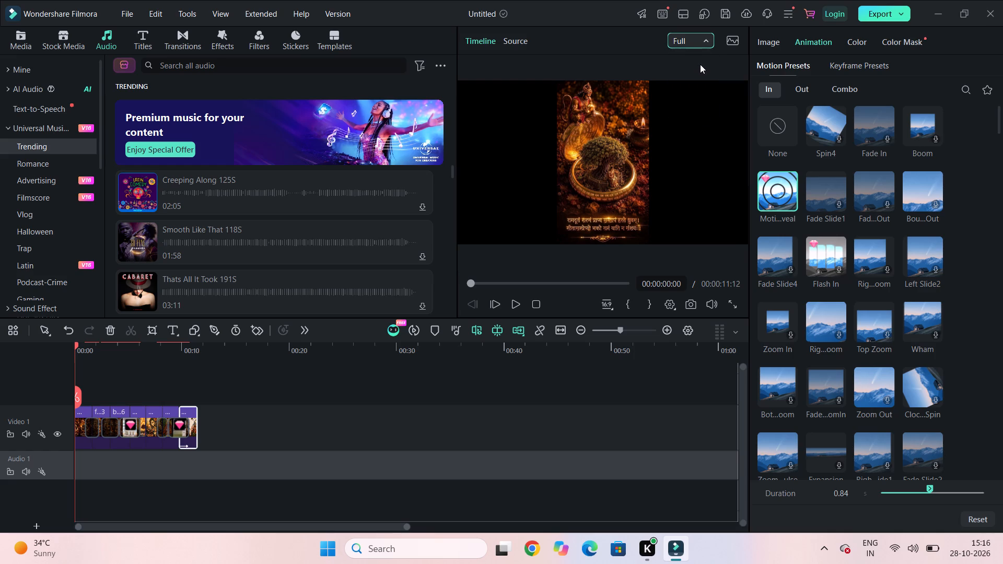
Save the project as Untitled in "New folder (2)" on the Desktop.
{"action": "left_click", "coordinate": [727, 10]}
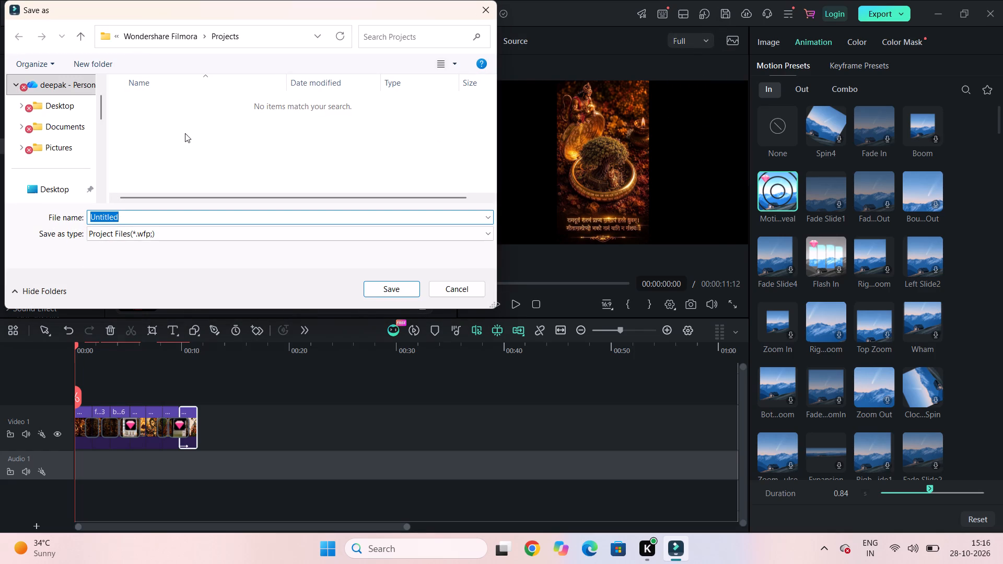
{"action": "left_click", "coordinate": [61, 187]}
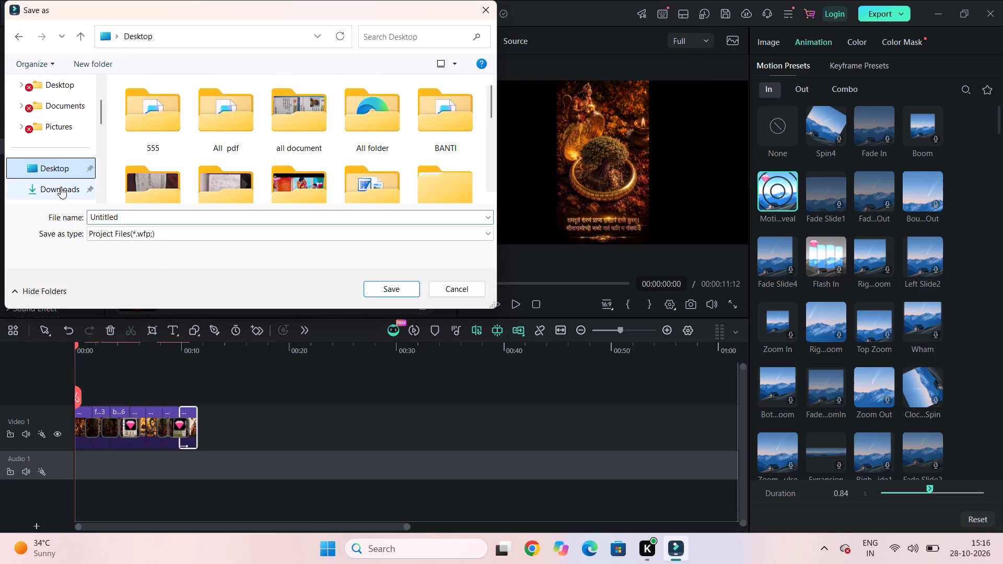
{"action": "left_click", "coordinate": [487, 190]}
{"action": "double_click", "coordinate": [487, 190]}
{"action": "double_click", "coordinate": [487, 190]}
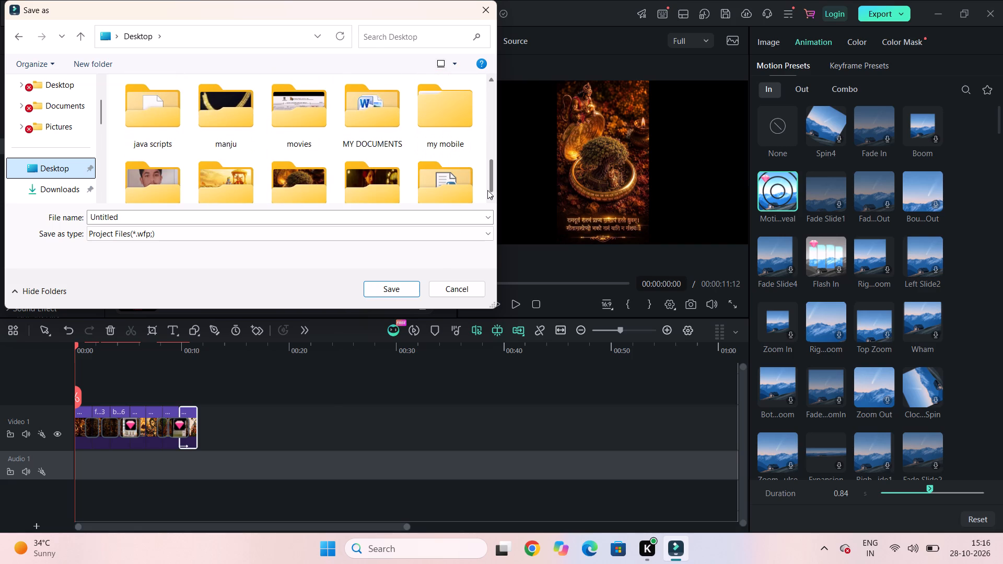
{"action": "double_click", "coordinate": [298, 159]}
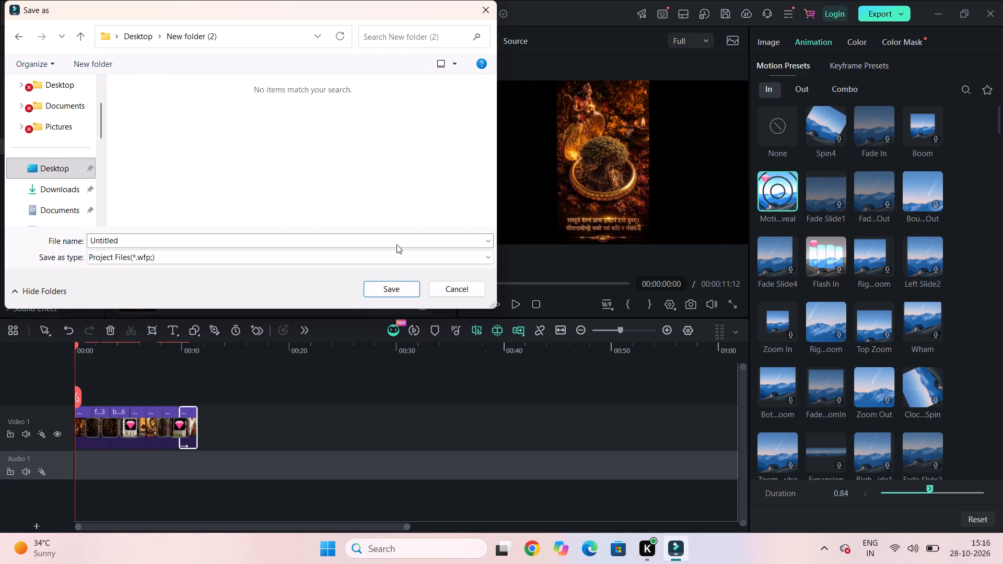
{"action": "left_click", "coordinate": [395, 288]}
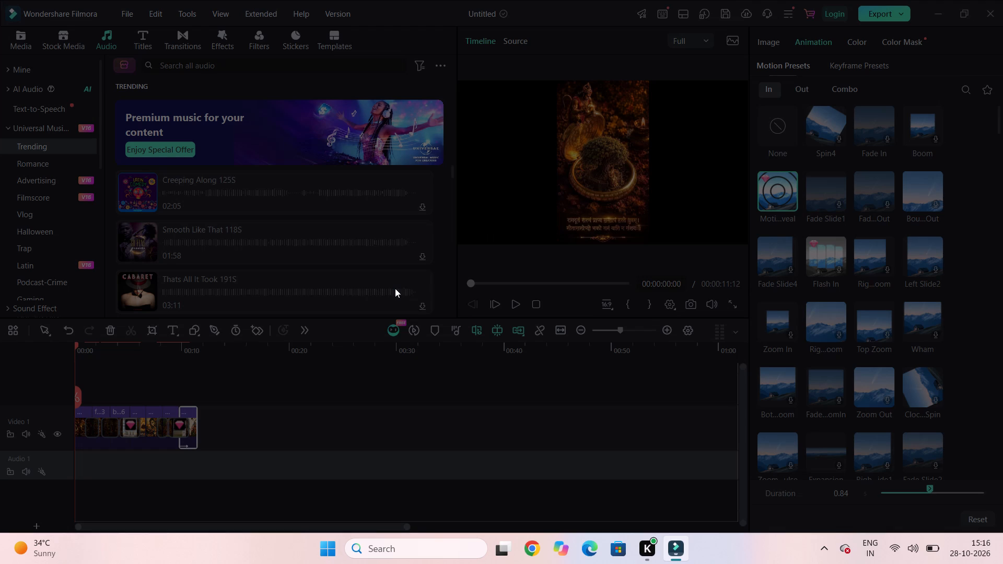
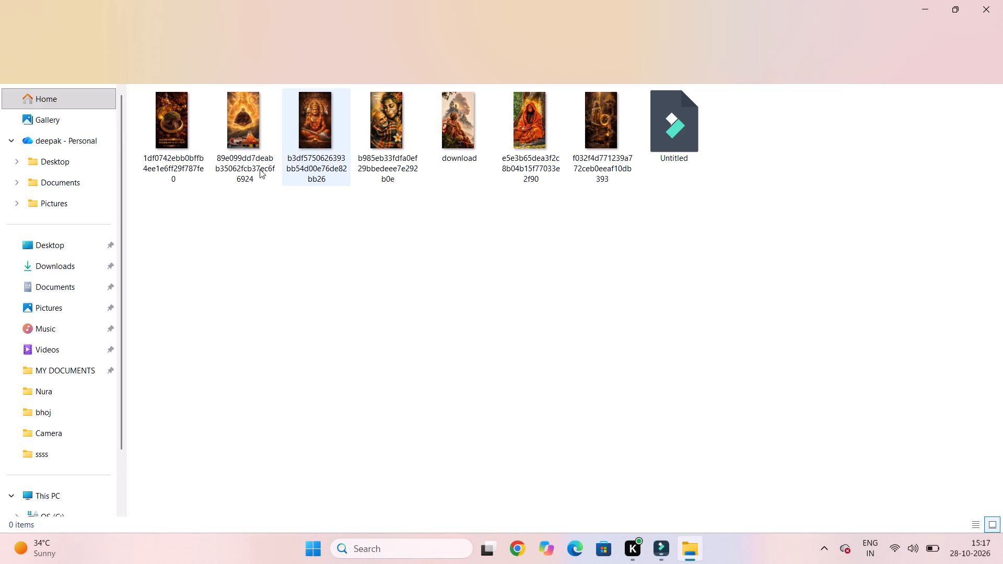
Open the saved Untitled project file from "New folder (2)" to check that it loads, and close Wondershare Filmora.
{"action": "double_click", "coordinate": [673, 116]}
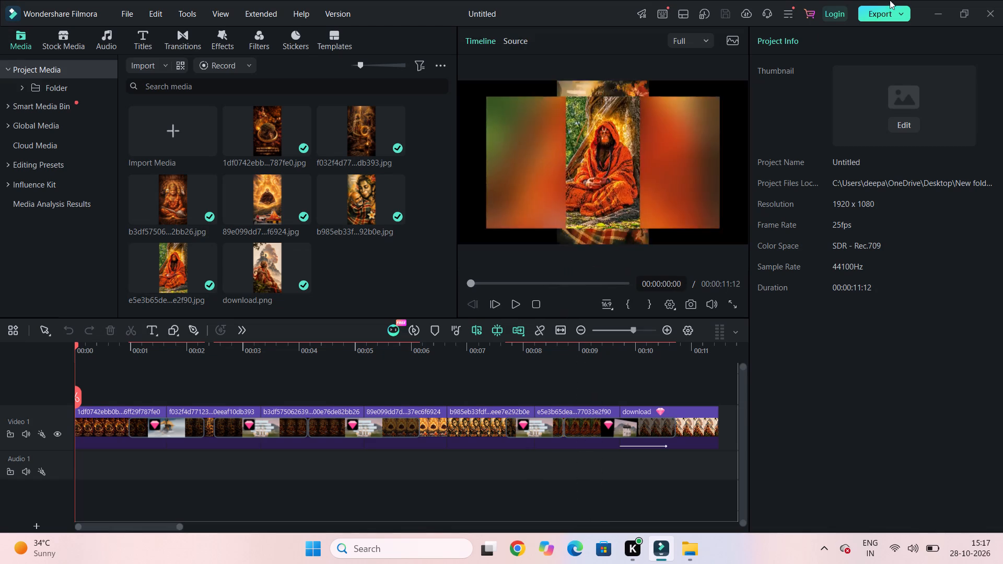
{"action": "left_click", "coordinate": [988, 14]}
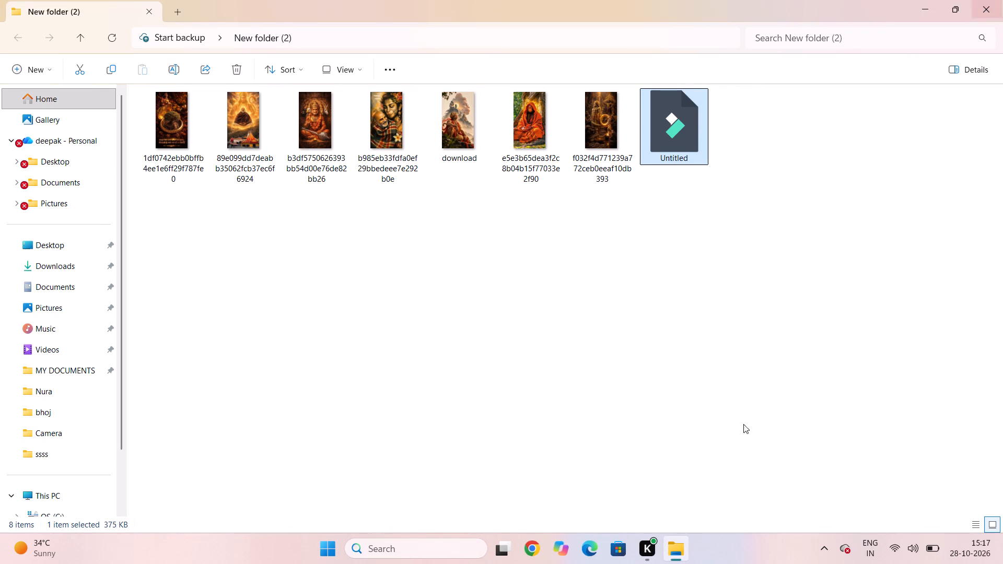